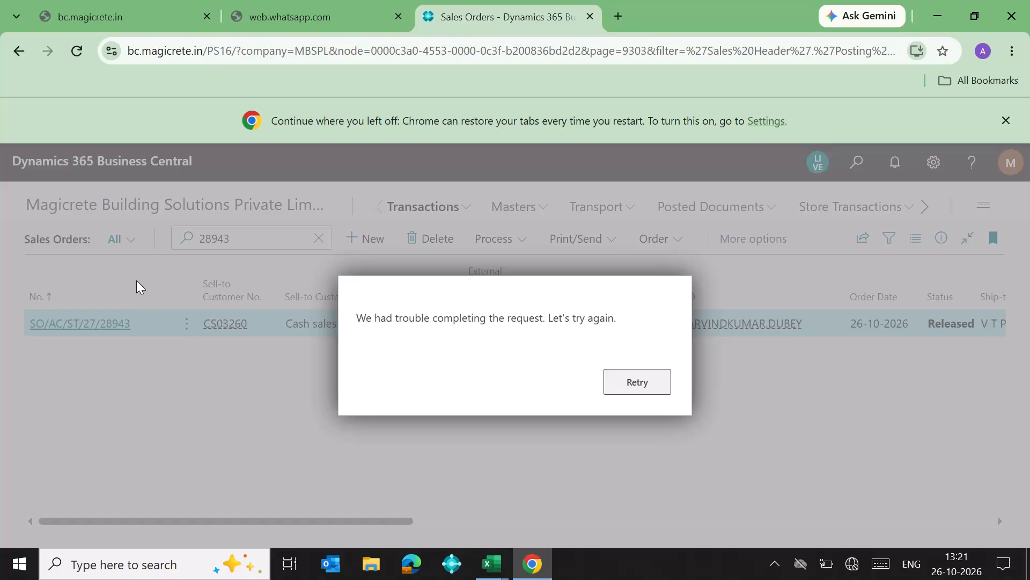
Retry the failed request on the Sales Orders page.
click(648, 382)
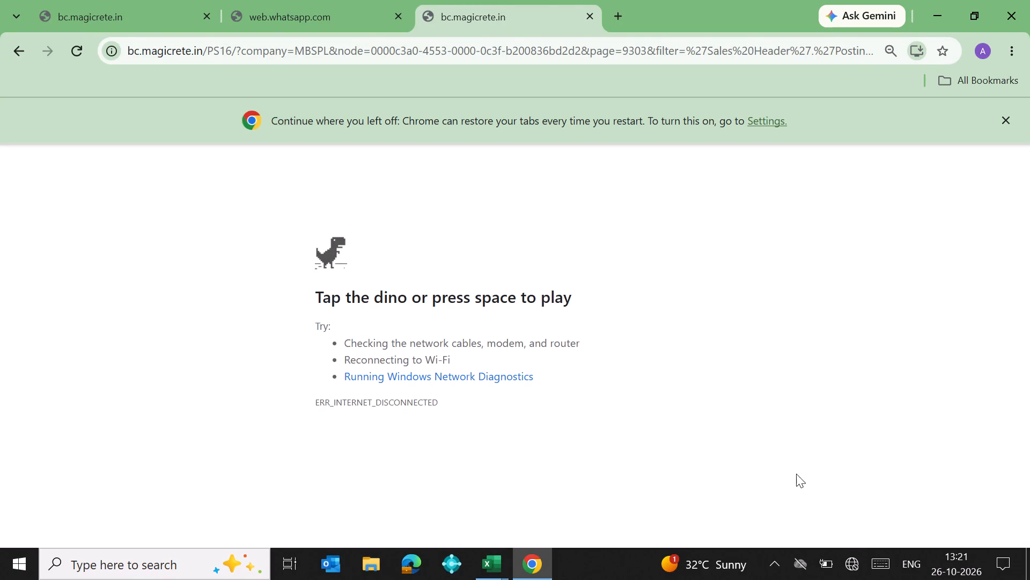
Open the Windows list of available network connections.
click(852, 564)
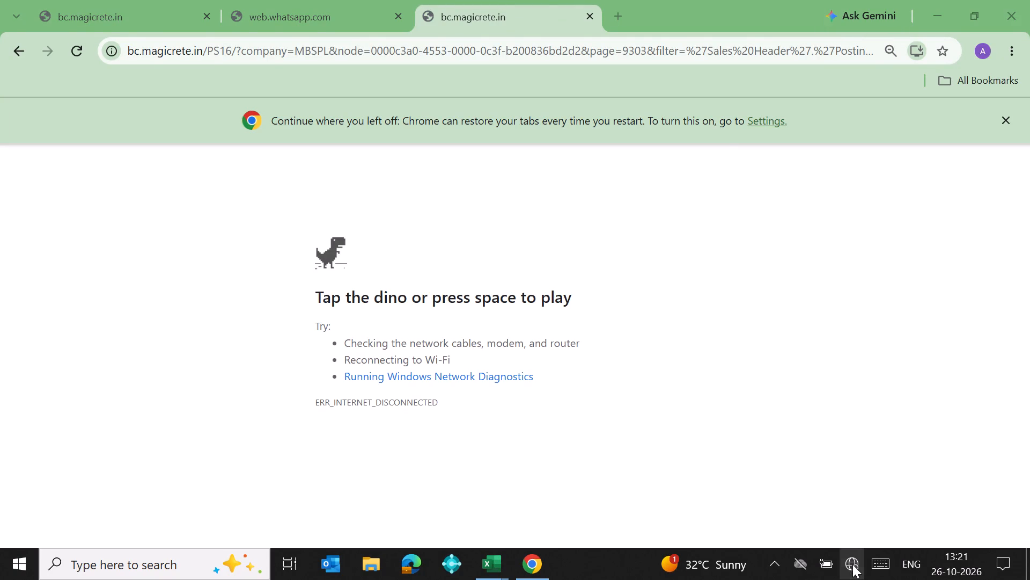
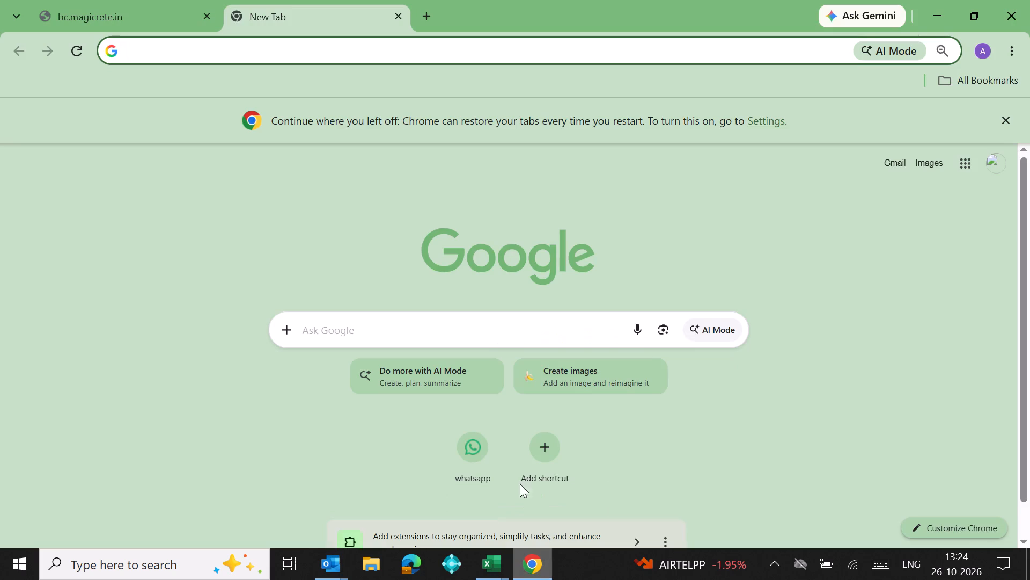
Open the Sales Order Planned List in Business Central and dismiss the user licence notice.
click(443, 53)
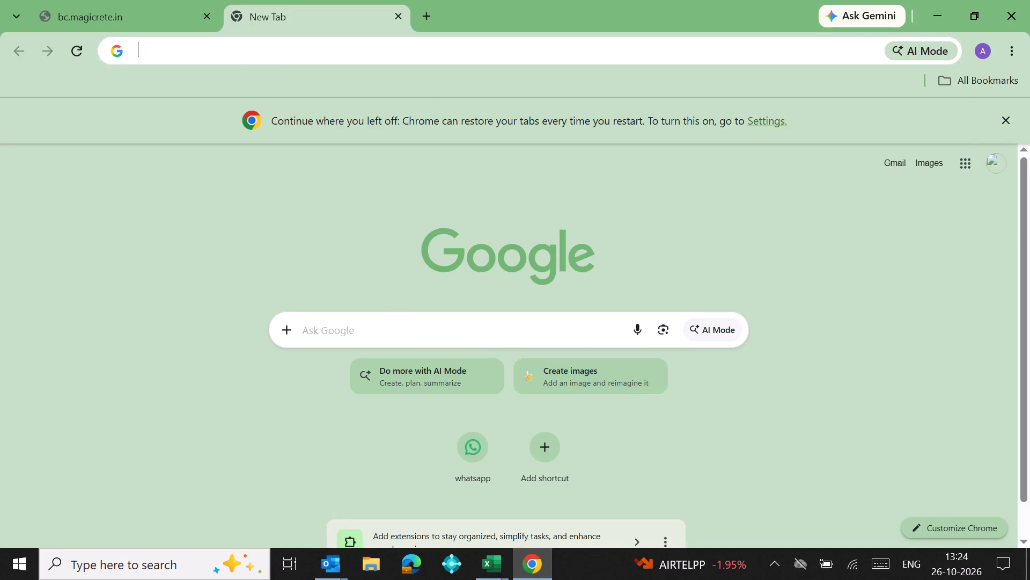
key(b)
click(441, 88)
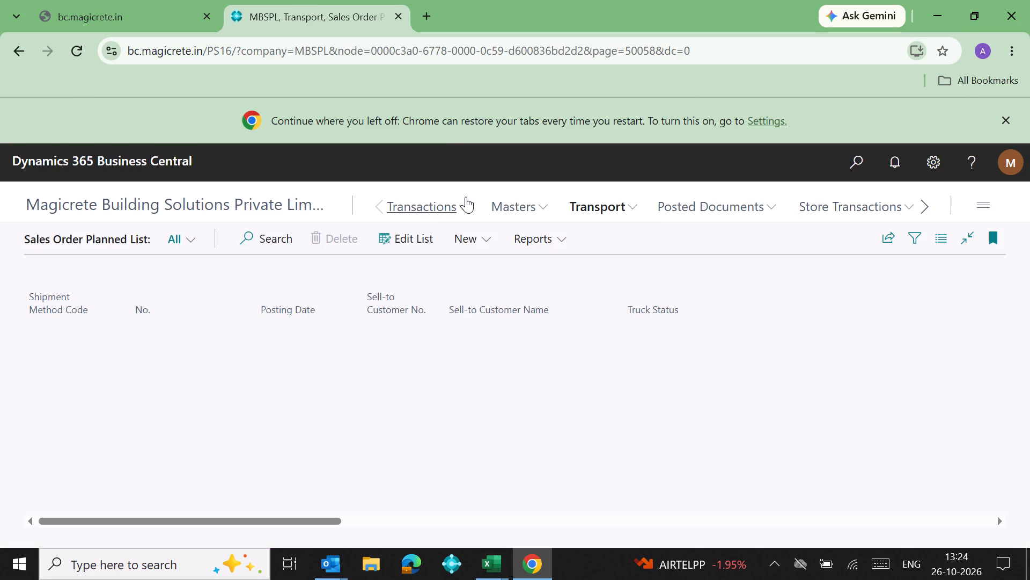
click(591, 205)
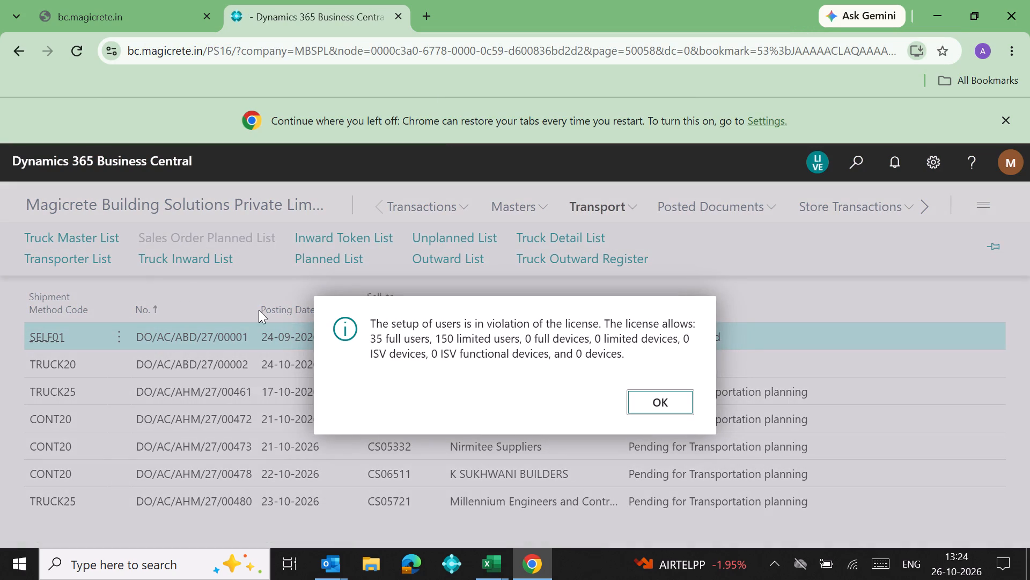
click(656, 403)
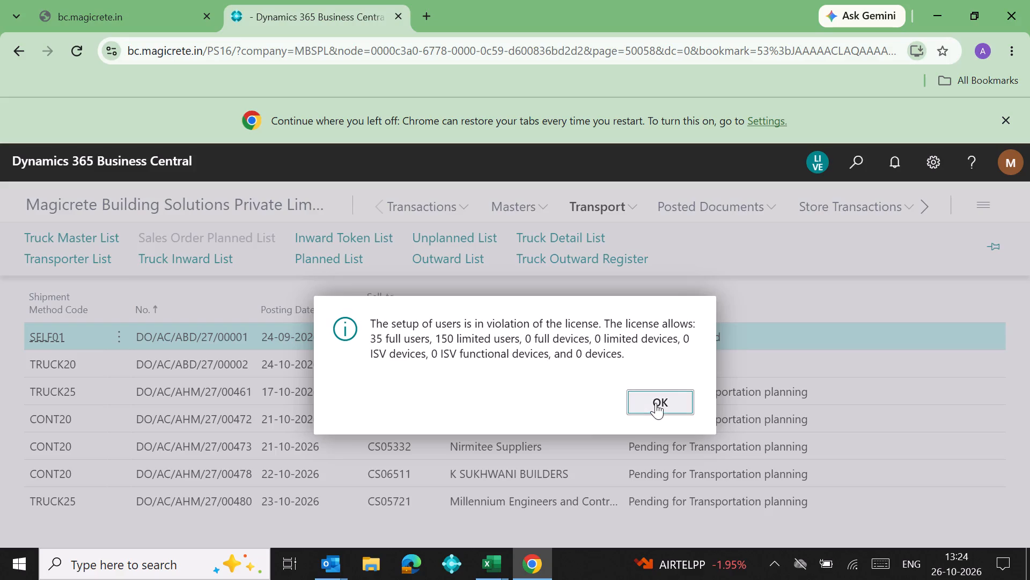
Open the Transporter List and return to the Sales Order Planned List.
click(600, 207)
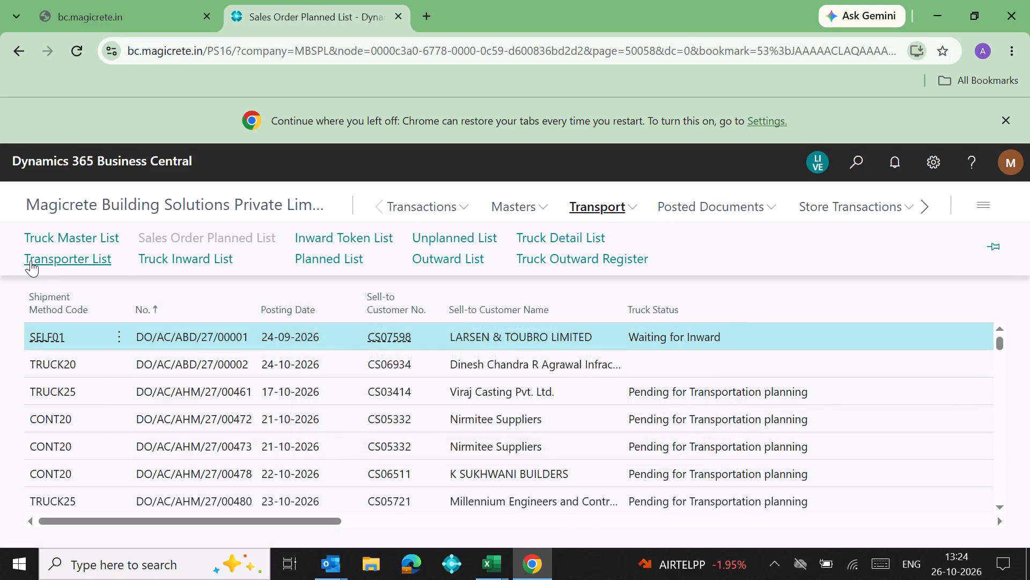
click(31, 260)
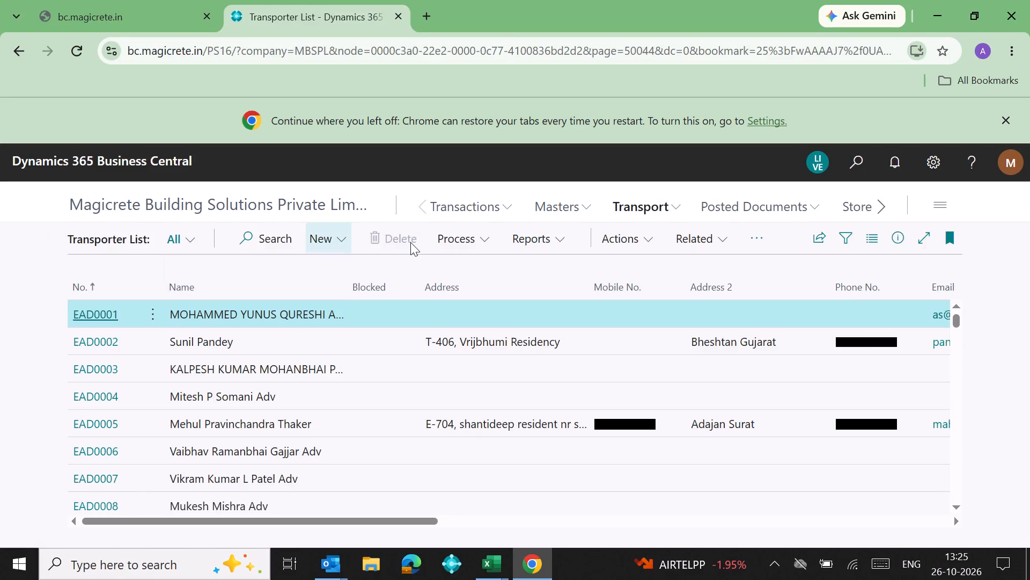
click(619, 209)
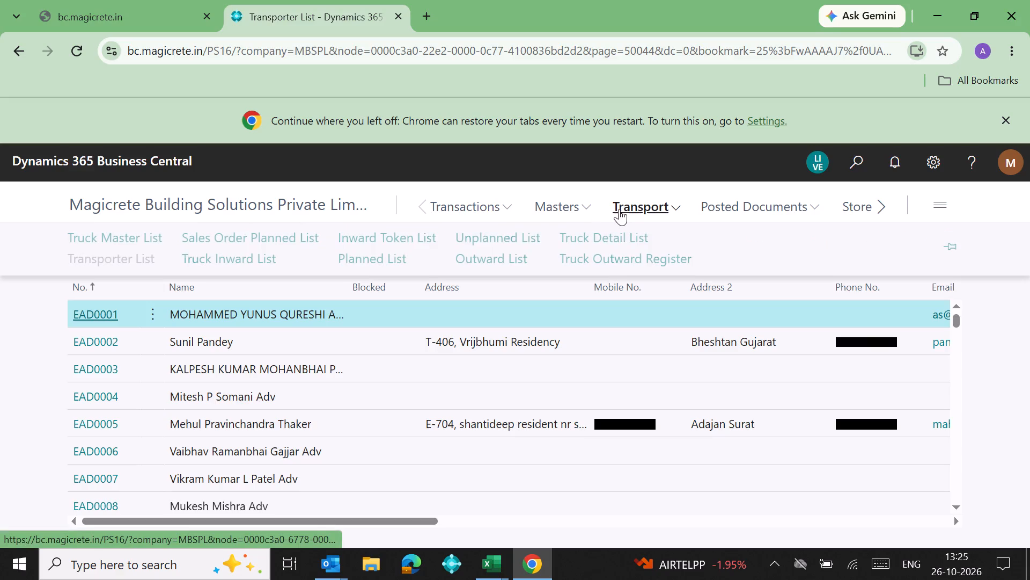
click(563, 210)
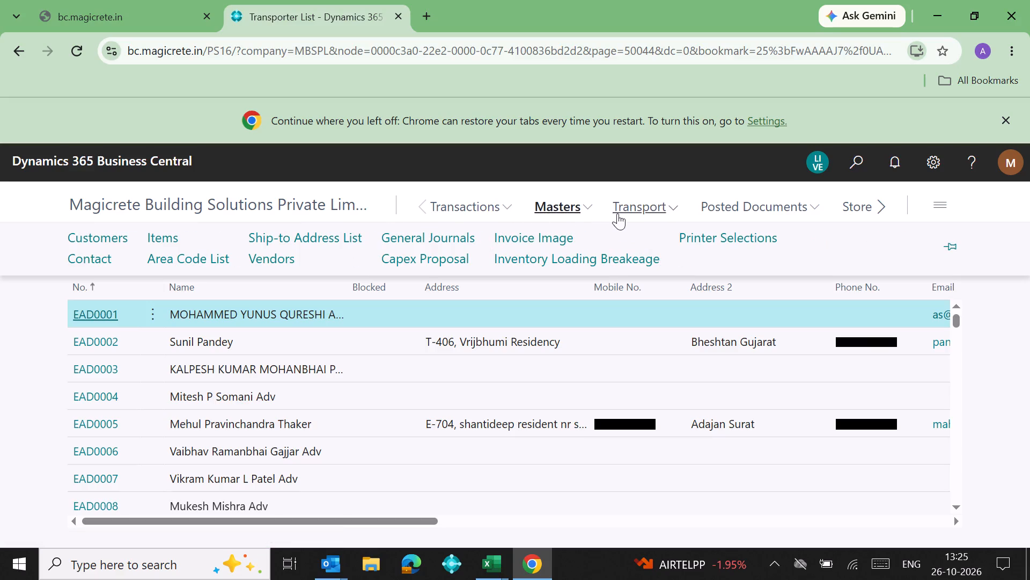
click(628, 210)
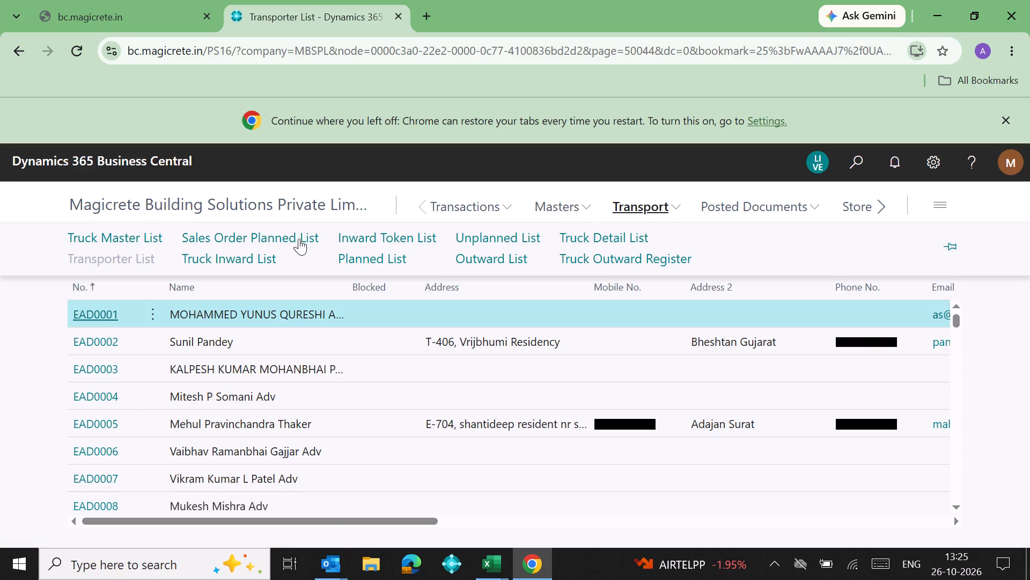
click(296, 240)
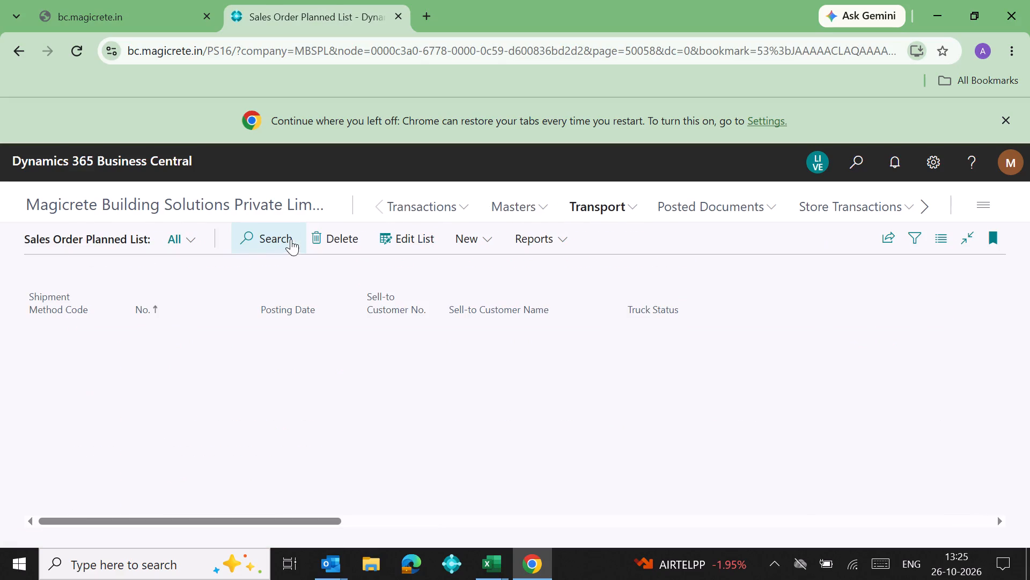
Find the Vivek Trading Company order by searching "vive", set its Vehicle No. to 1626, and close the edit view.
click(248, 235)
text(vive)
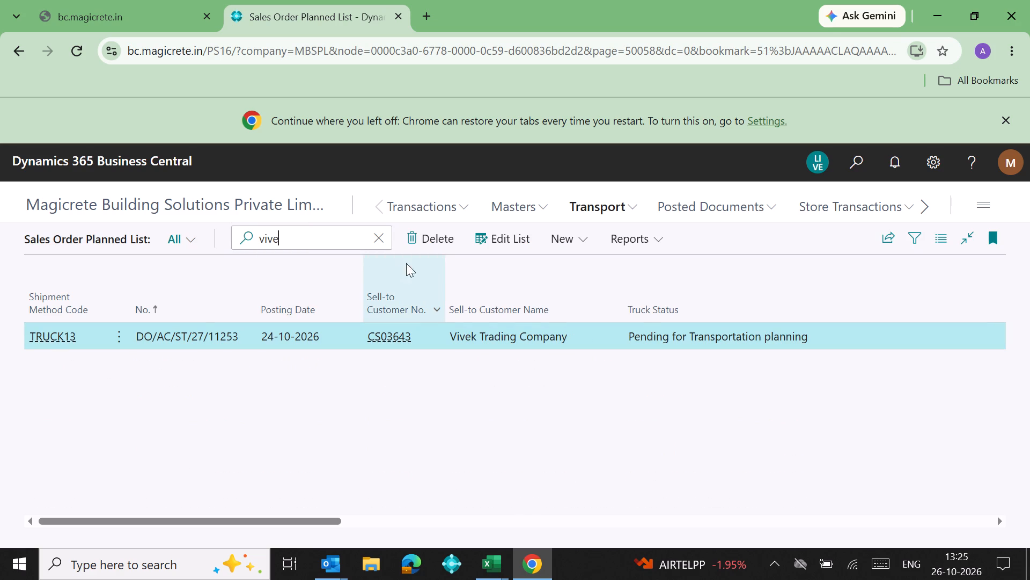
click(502, 240)
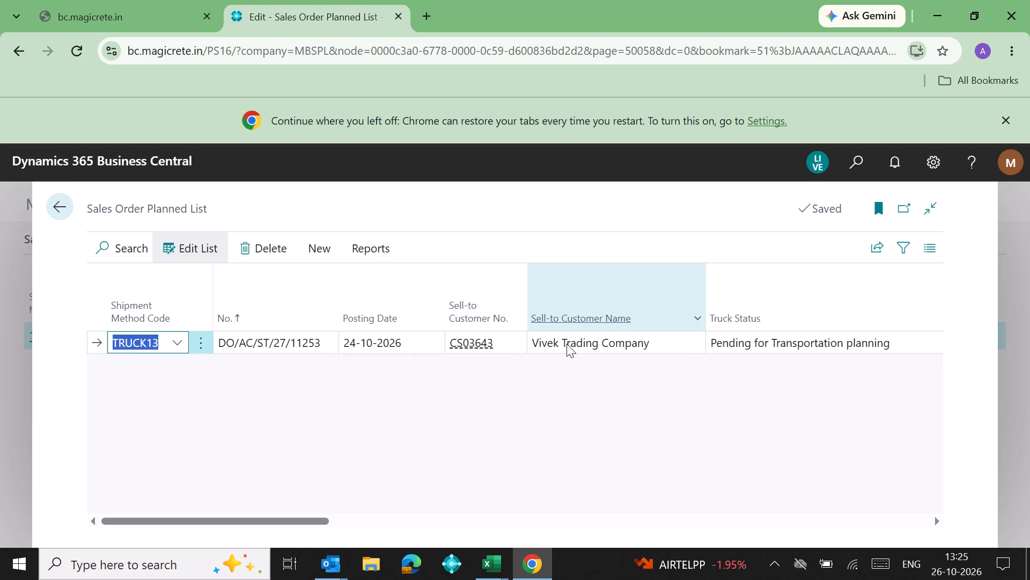
triple_click(566, 344)
click(566, 344)
key(Right)
key(Right)
key(Right)
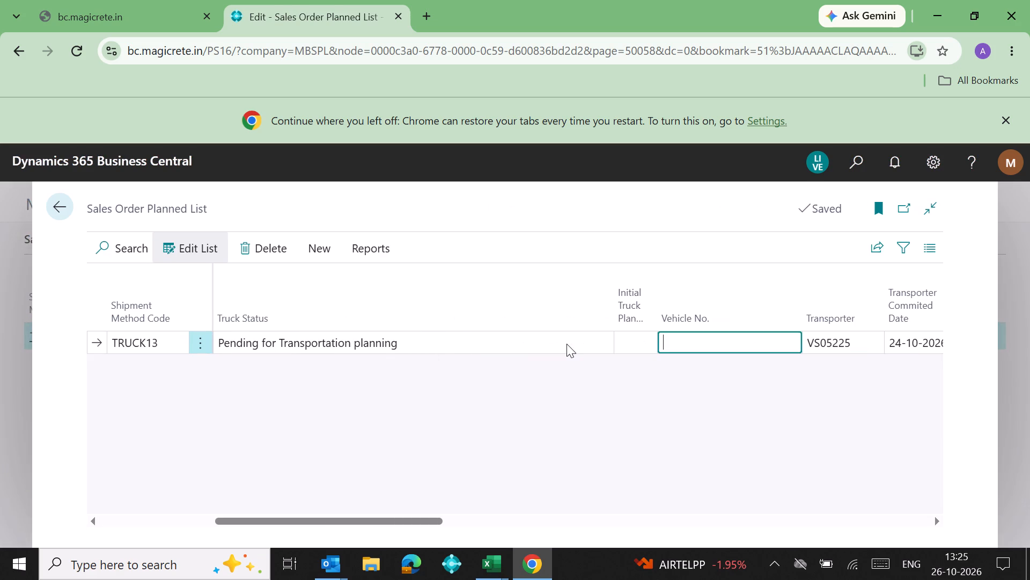
text(9153)
key(BackSpace)
key(BackSpace)
key(BackSpace)
key(BackSpace)
key(BackSpace)
text(1626)
click(58, 207)
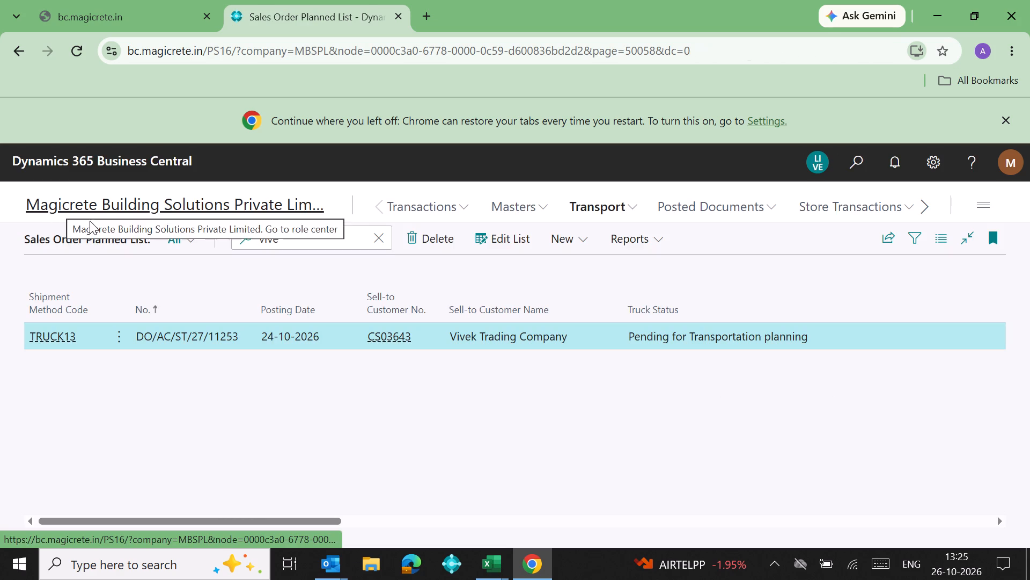
Reload the Sales Order Planned List by way of the Transporter List and search it for "jin".
click(599, 209)
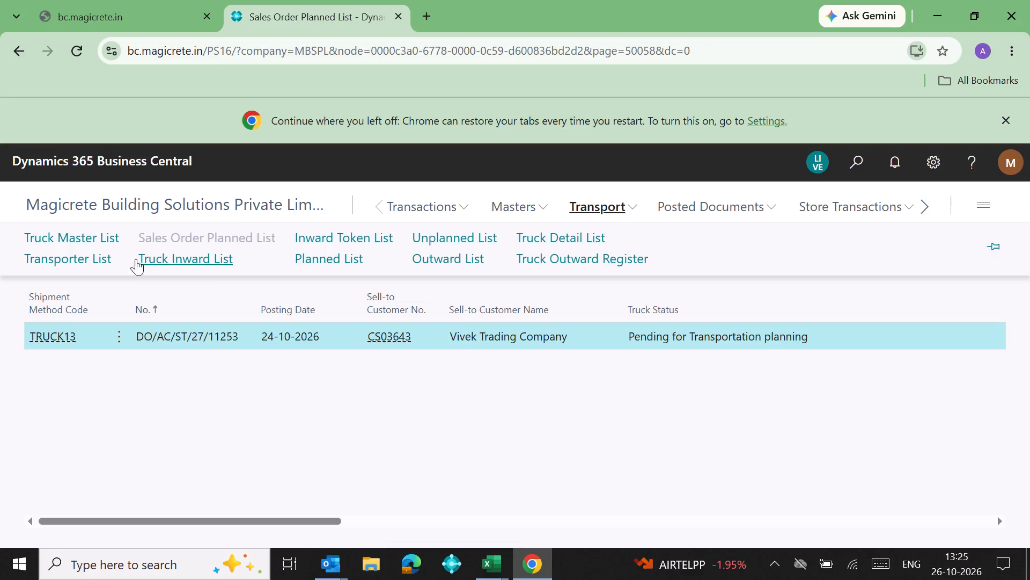
click(91, 252)
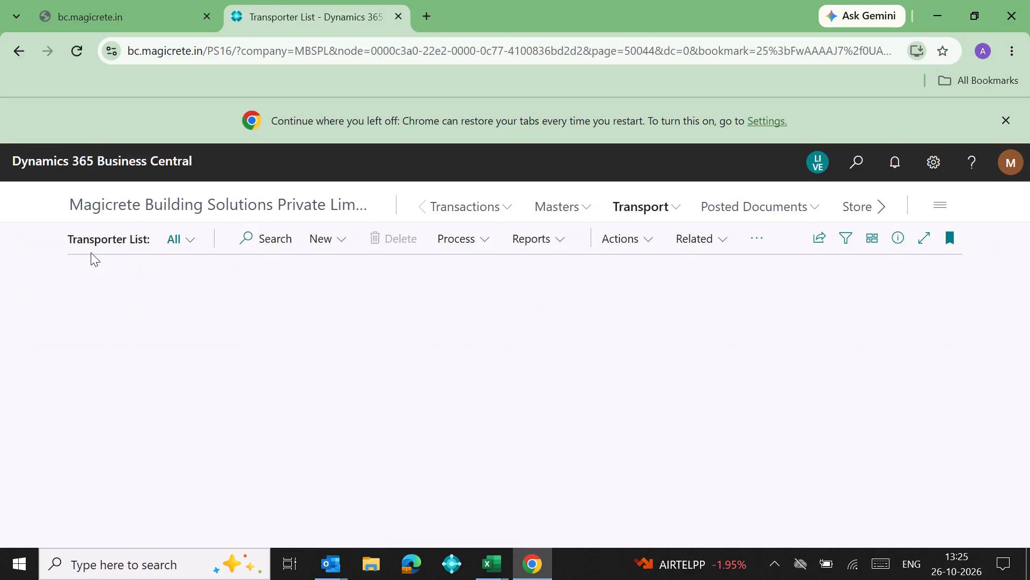
click(648, 204)
click(262, 237)
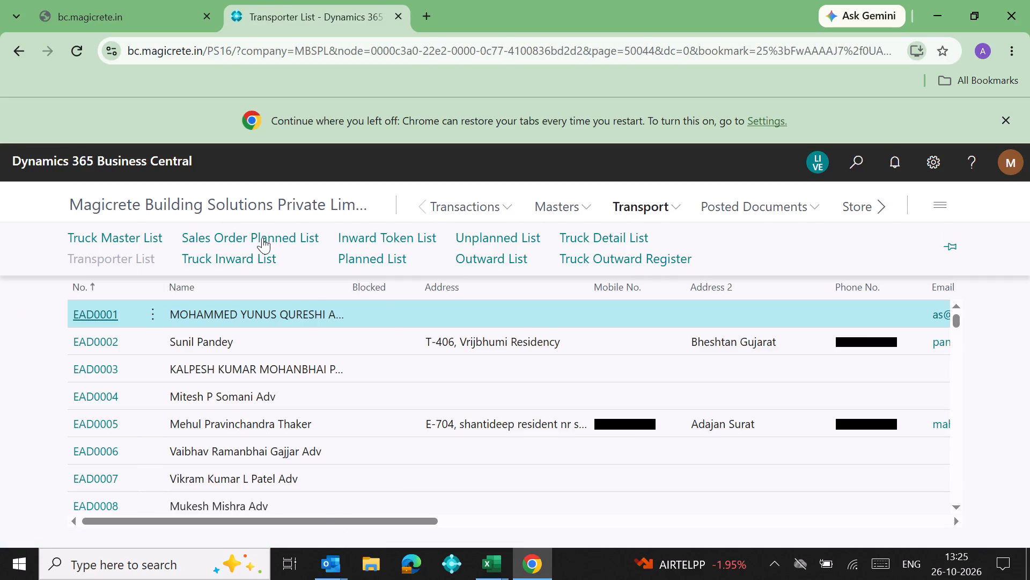
click(246, 237)
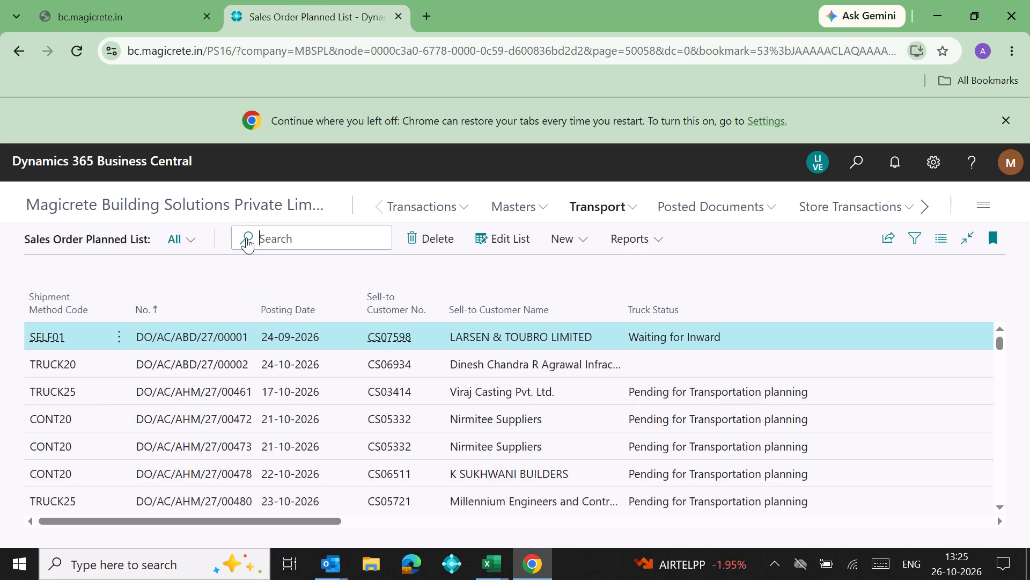
text(par)
key(BackSpace)
key(BackSpace)
key(BackSpace)
key(BackSpace)
text(jin)
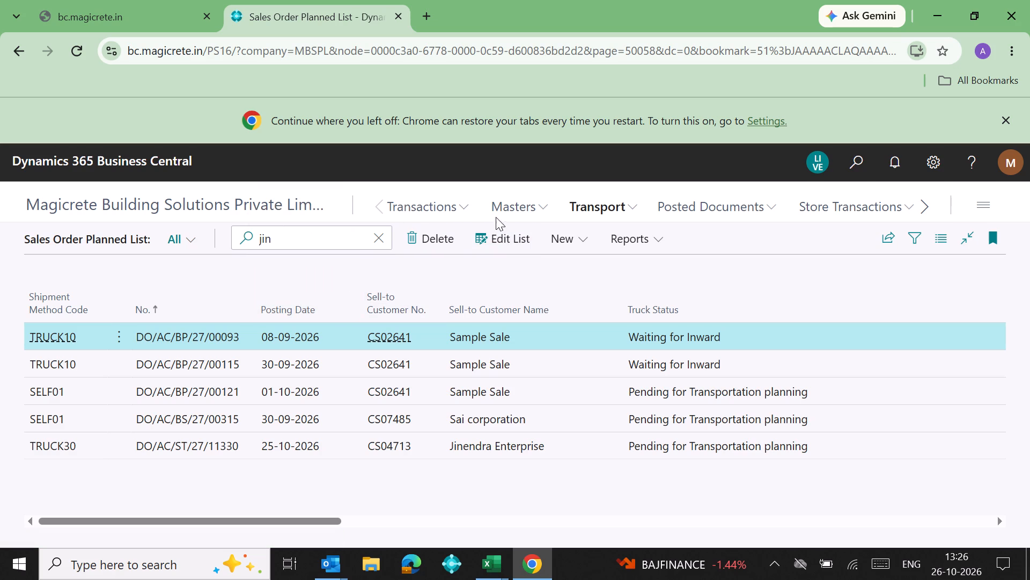
Edit the Jinendra Enterprise order with Vehicle No. 3816, transporter committed date 26-10-2026 and committed time 23:00.
click(505, 238)
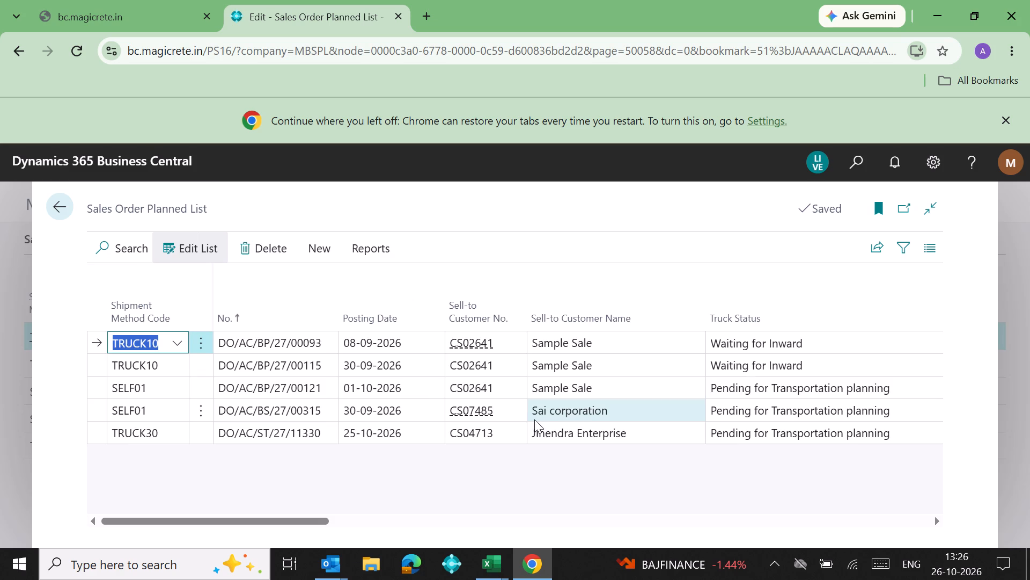
triple_click(543, 431)
click(543, 431)
key(Right)
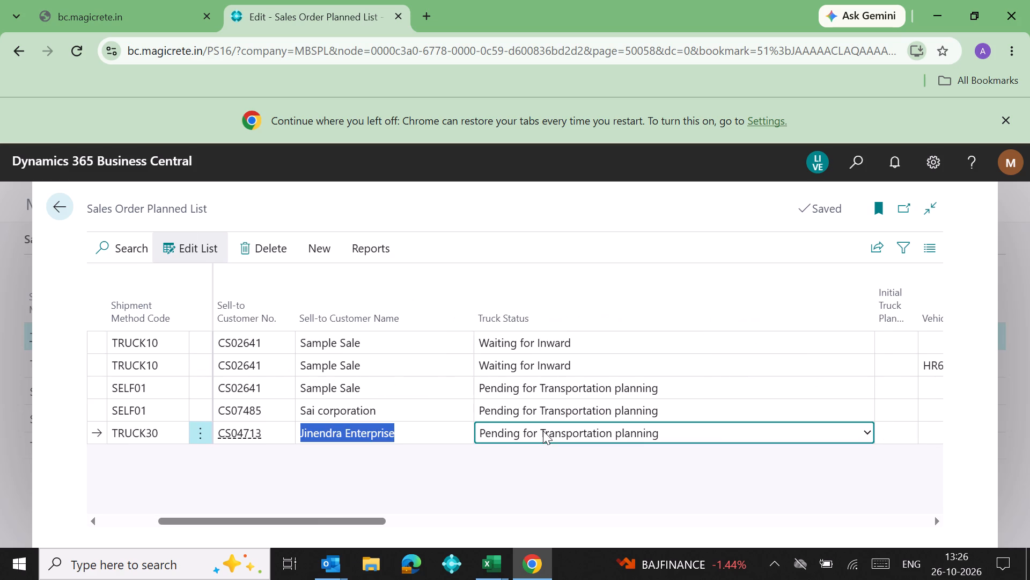
key(Right)
key(Right)
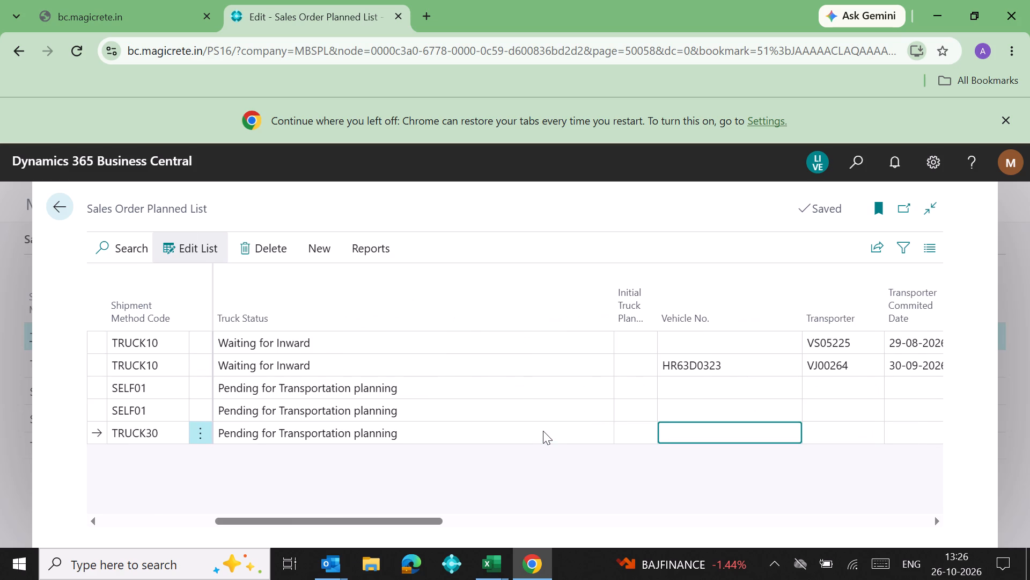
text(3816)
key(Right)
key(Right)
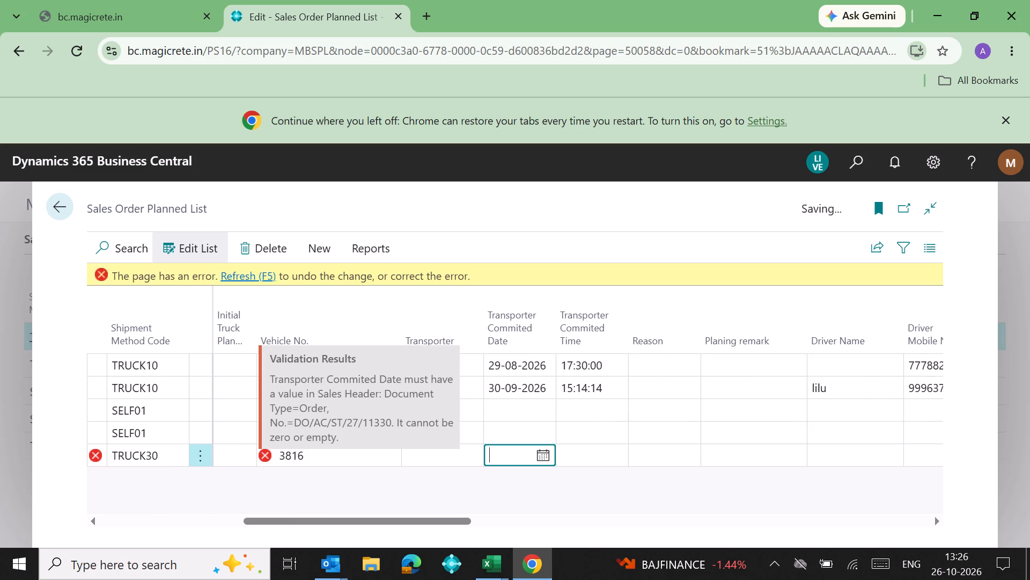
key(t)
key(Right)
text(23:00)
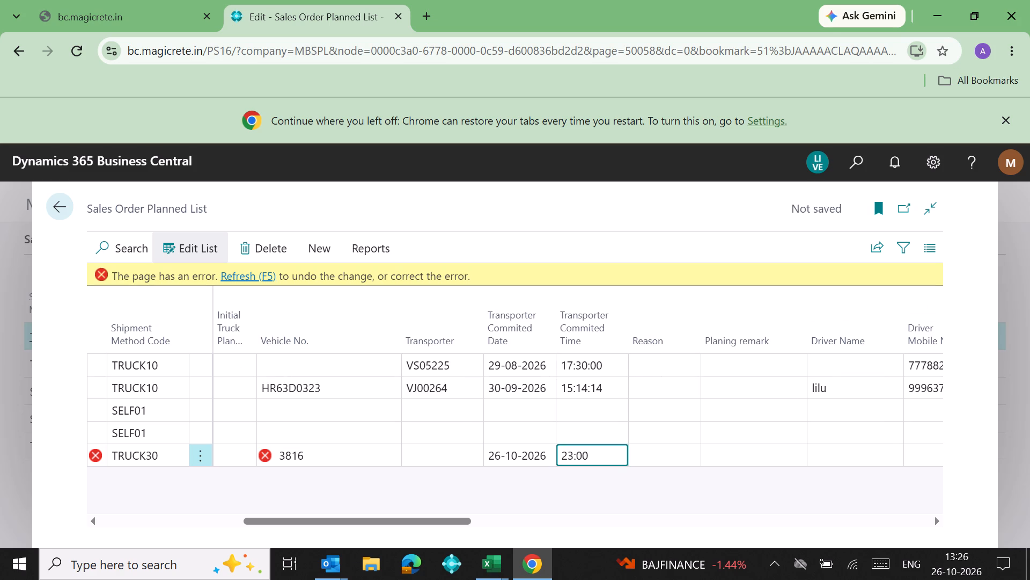
Set the Jinendra Enterprise order's transporter to VS02682 (JAY MATADI TRANSPORT), agree to update the lines, and close the edit view.
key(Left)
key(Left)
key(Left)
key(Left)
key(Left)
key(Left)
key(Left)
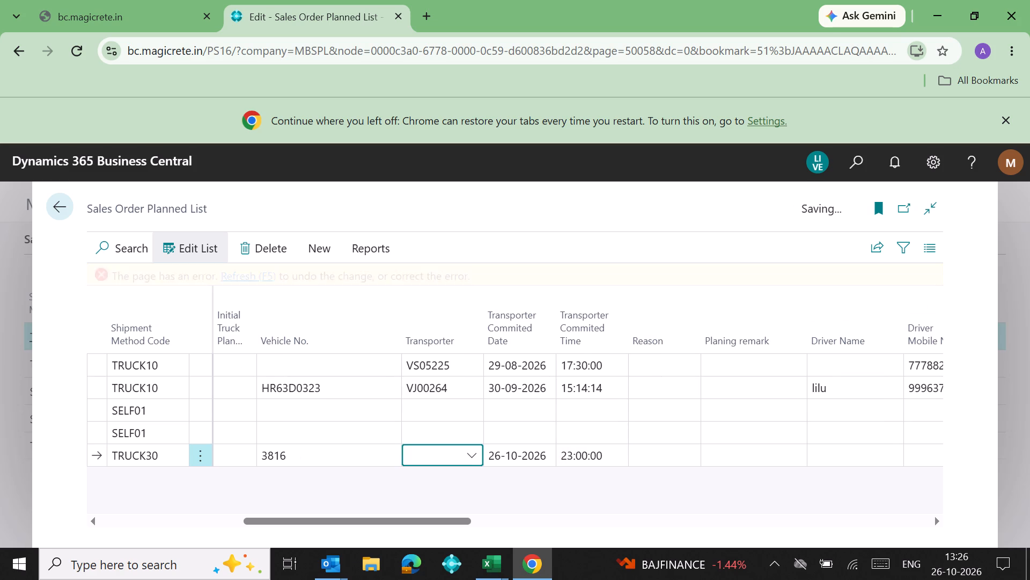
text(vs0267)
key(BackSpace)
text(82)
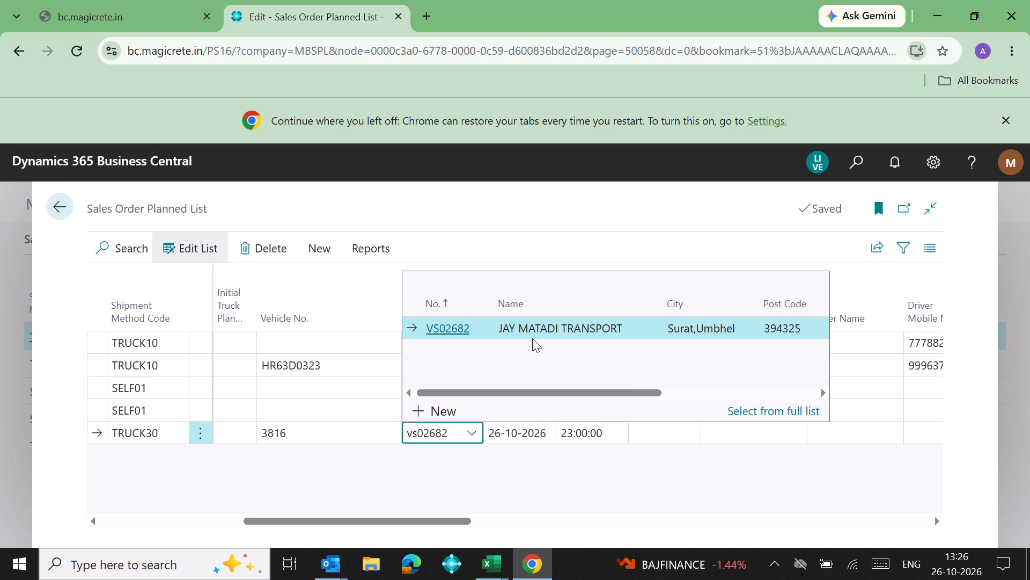
click(533, 329)
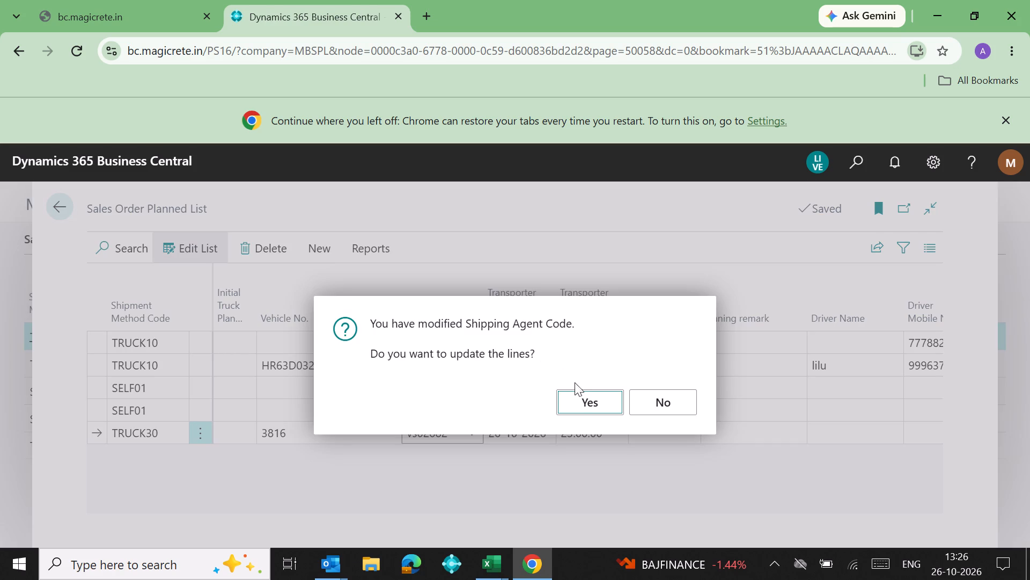
double_click(581, 397)
click(594, 406)
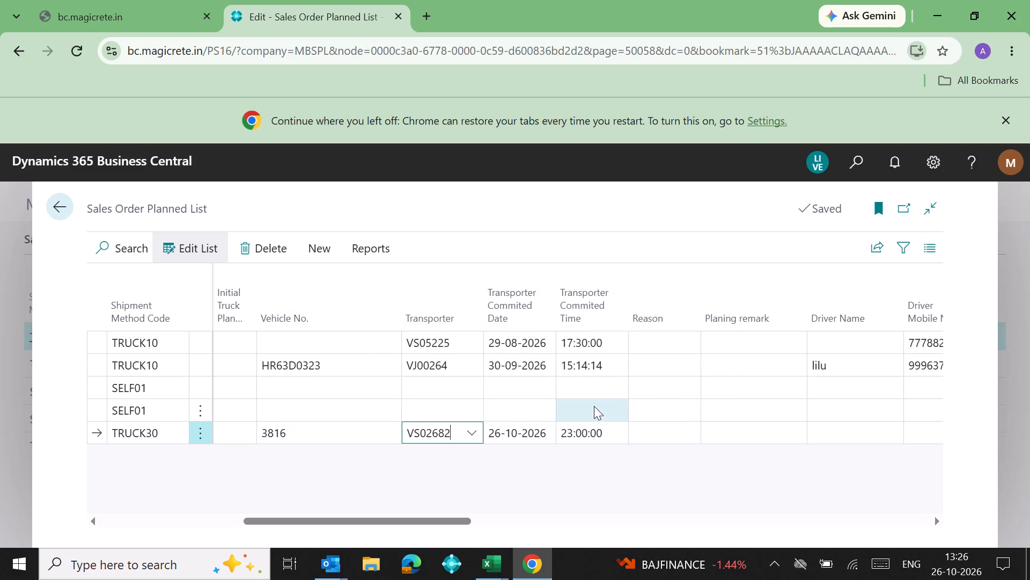
click(60, 210)
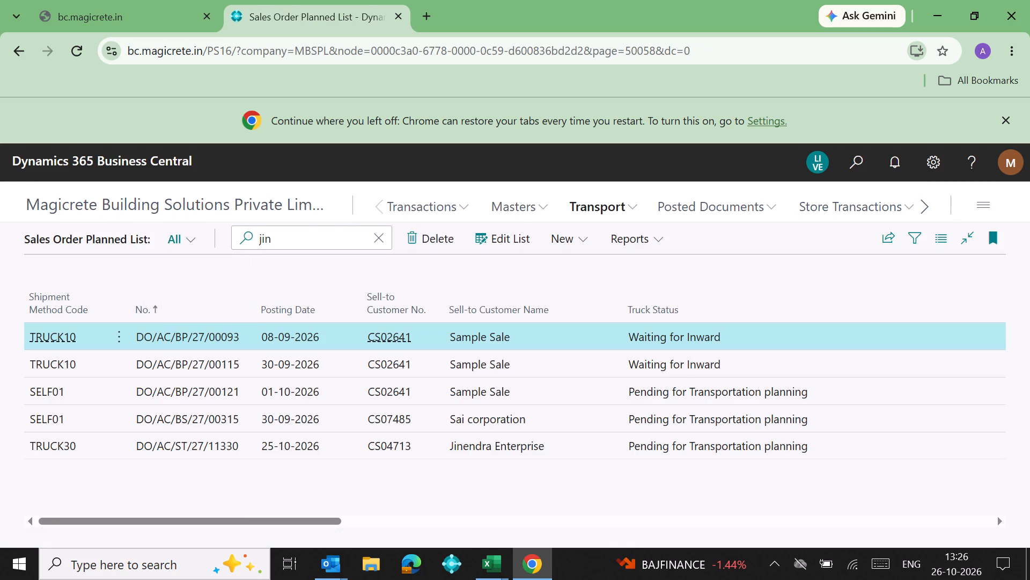
Search the planned list for "panoli" and change order DO/AC/ST/27/11326's Shipment Method Code to TRUCK30 in the edit view.
triple_click(300, 240)
text(panoli)
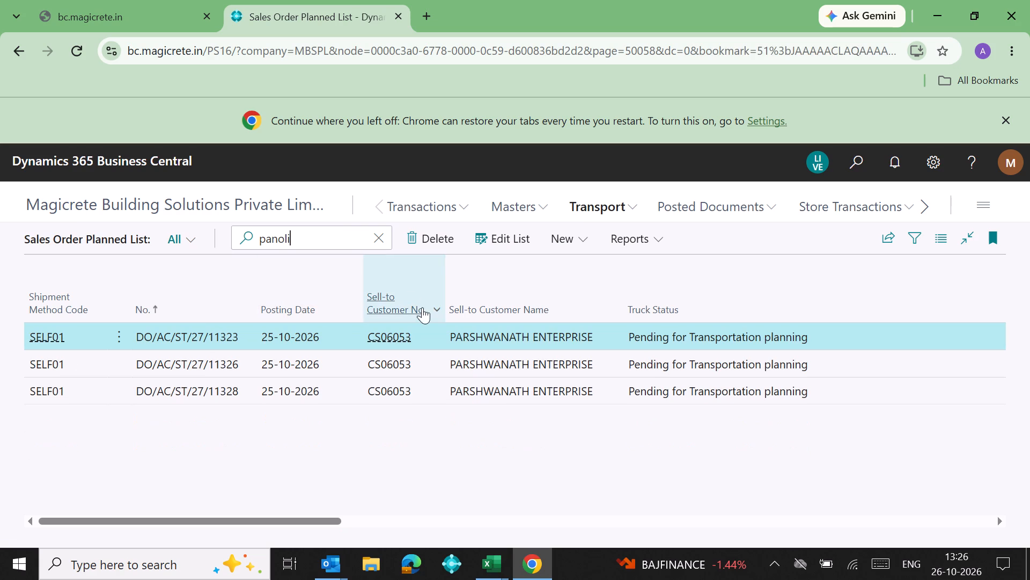
click(503, 237)
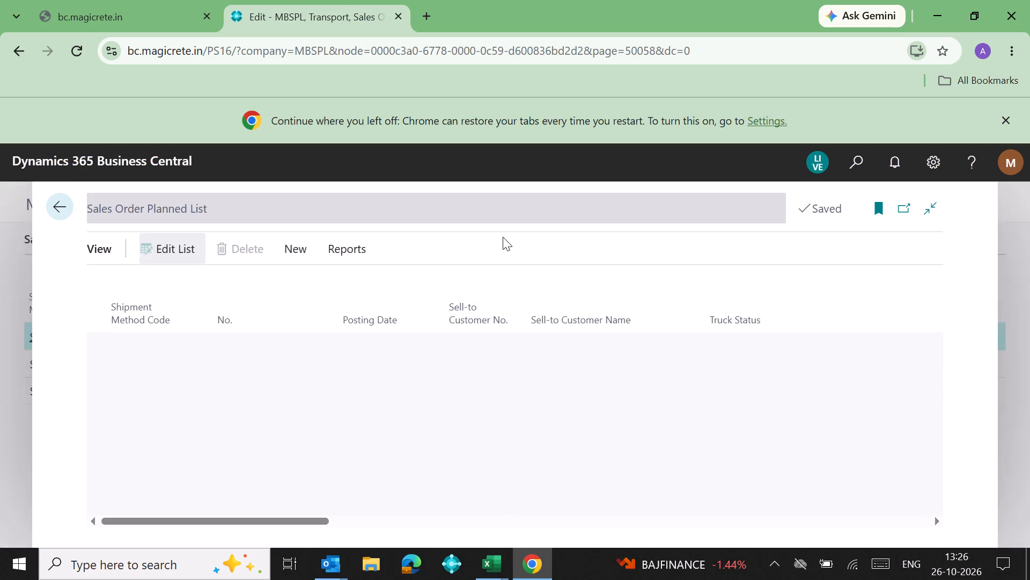
triple_click(162, 366)
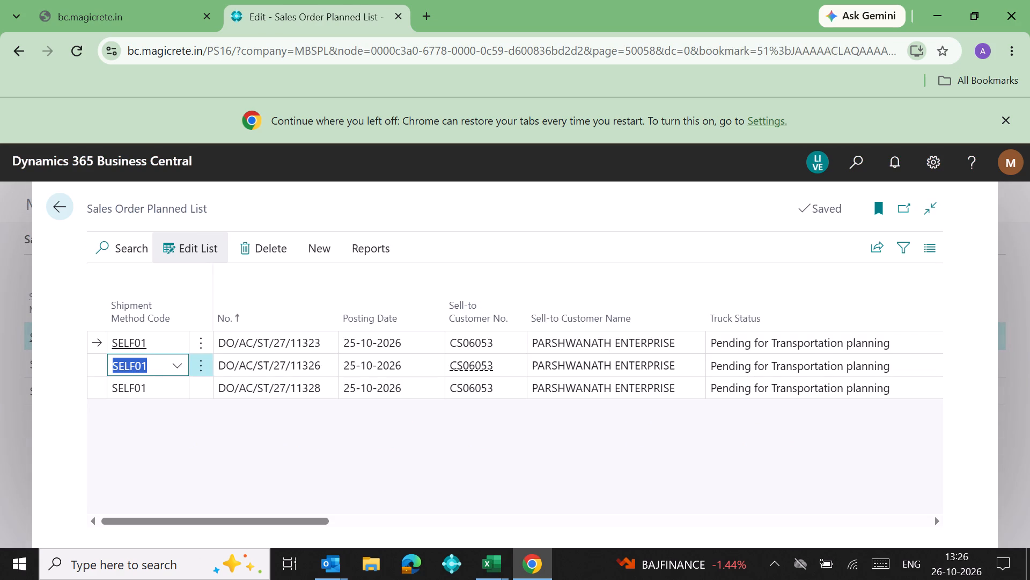
text(30)
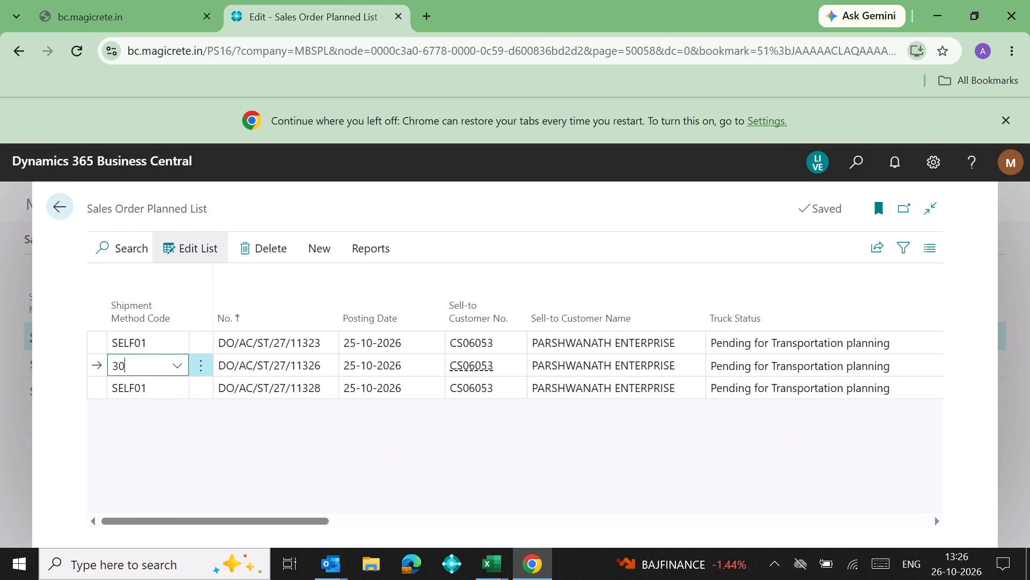
click(173, 432)
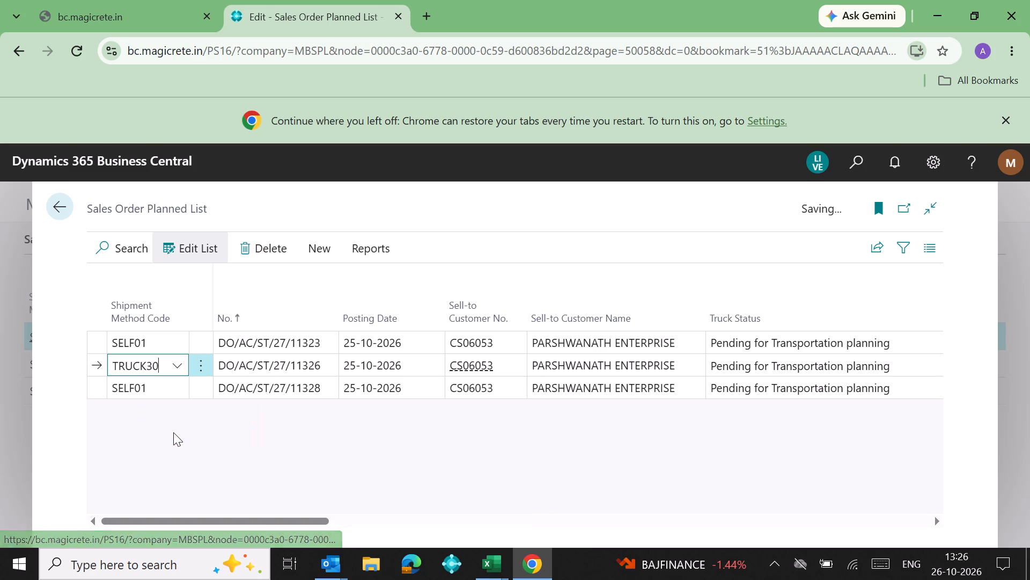
Enter Vehicle No. 4595, transporter committed date 26-10-2026 and committed time 23:00 for order DO/AC/ST/27/11326.
key(Right)
key(Right)
key(Right)
key(Right)
key(Right)
key(Right)
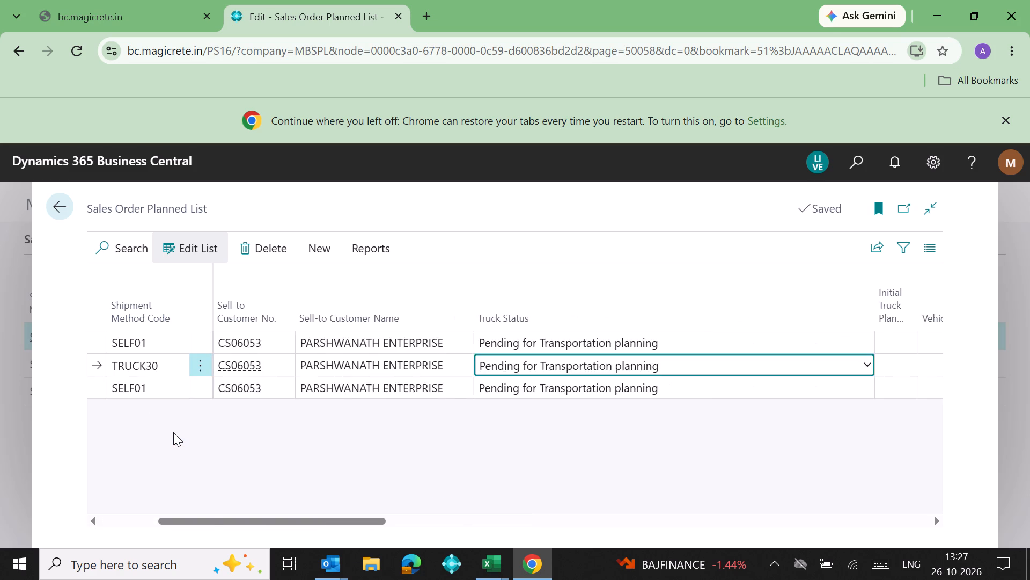
key(Right)
key(Right)
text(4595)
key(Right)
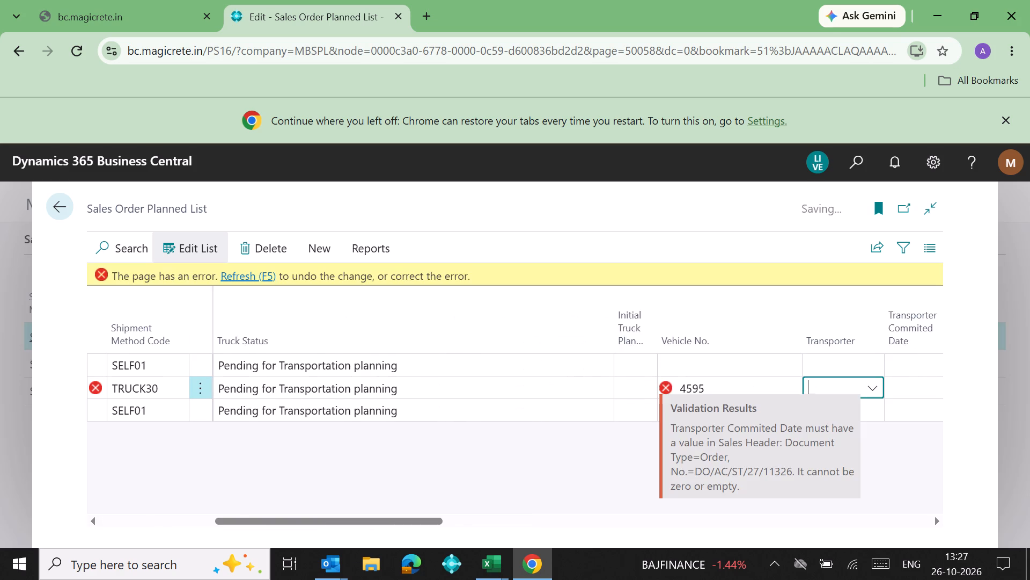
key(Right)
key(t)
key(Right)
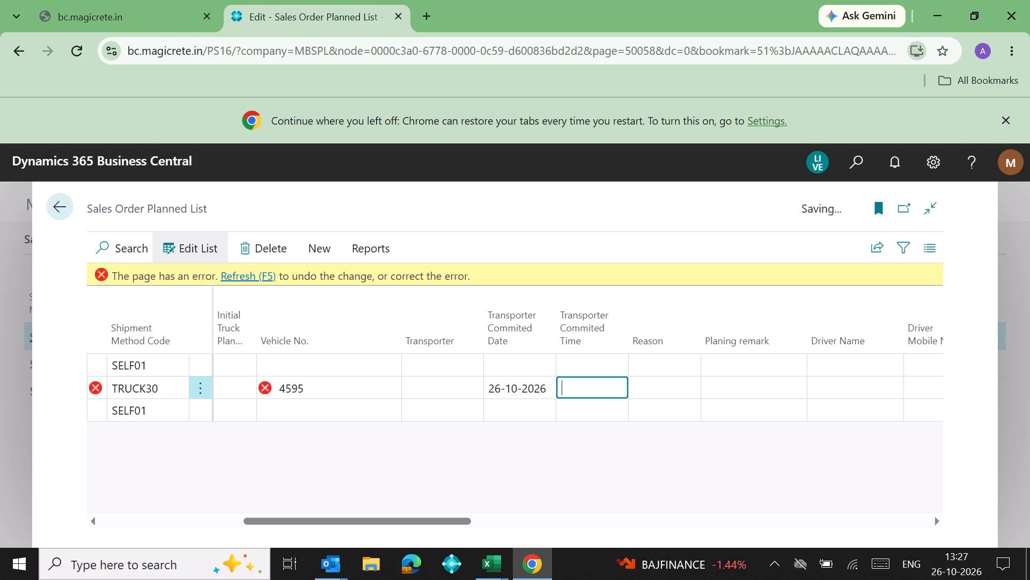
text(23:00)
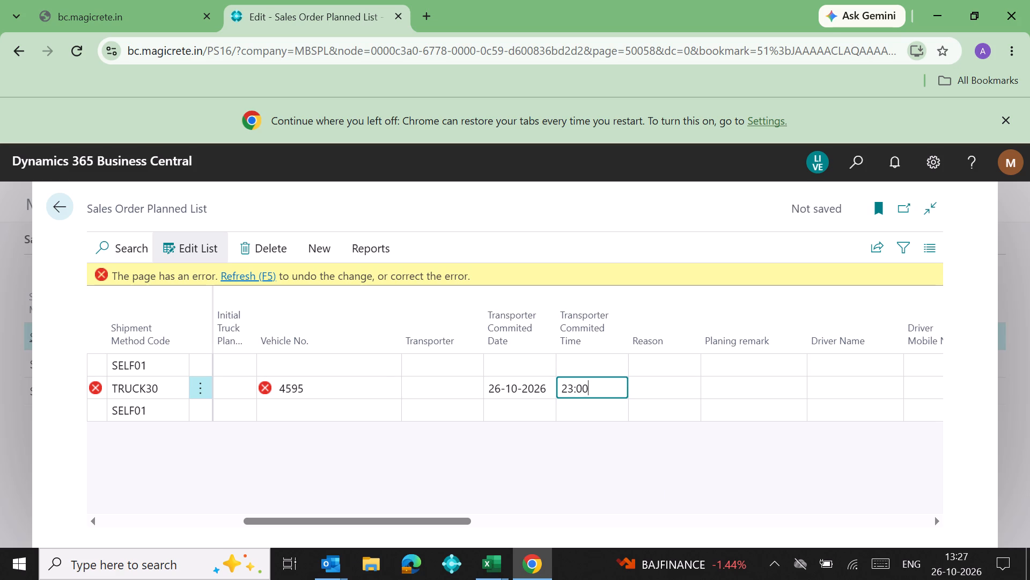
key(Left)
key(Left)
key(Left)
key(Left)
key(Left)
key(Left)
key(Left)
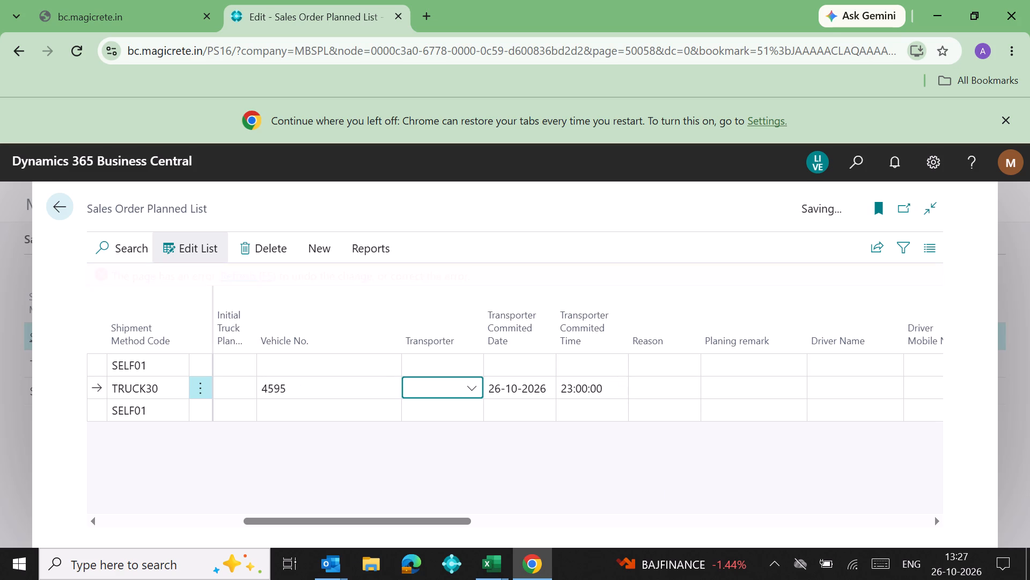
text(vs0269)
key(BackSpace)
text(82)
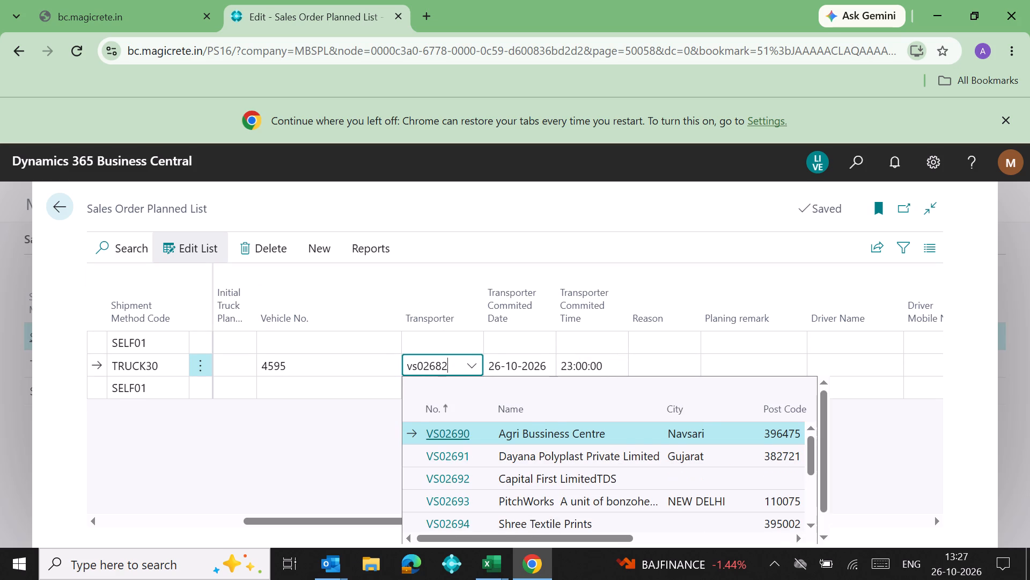
click(457, 439)
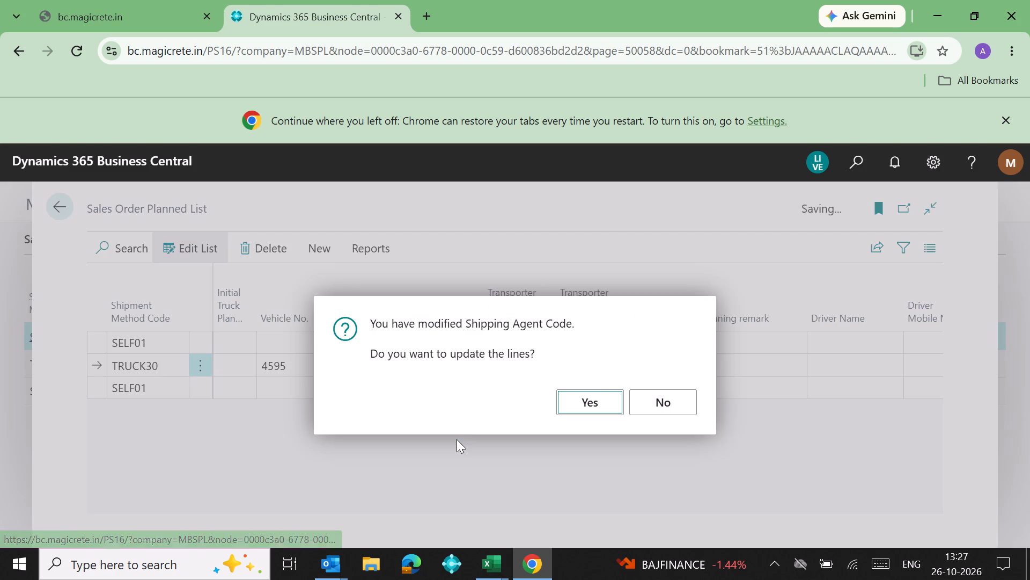
double_click(575, 406)
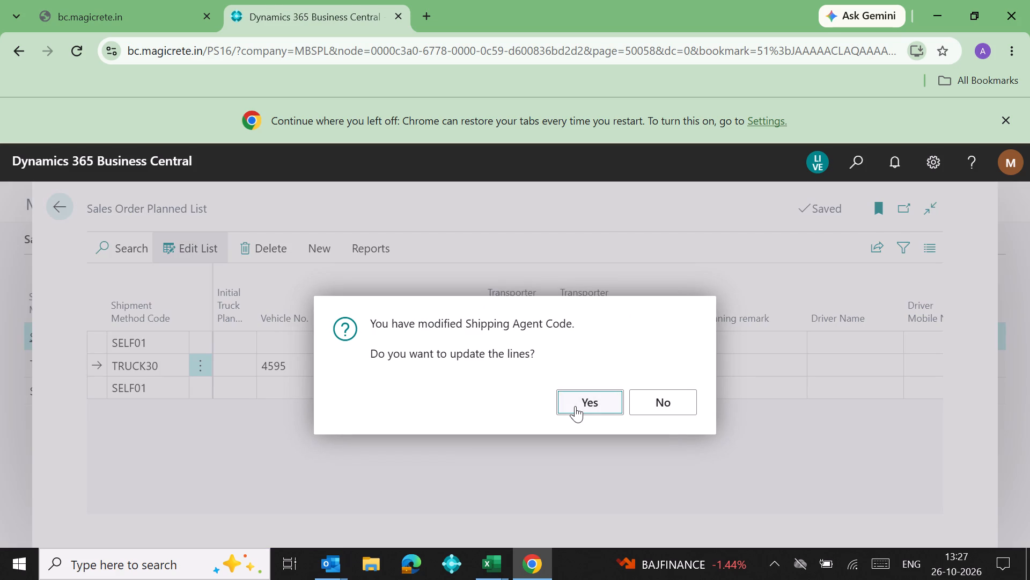
click(580, 406)
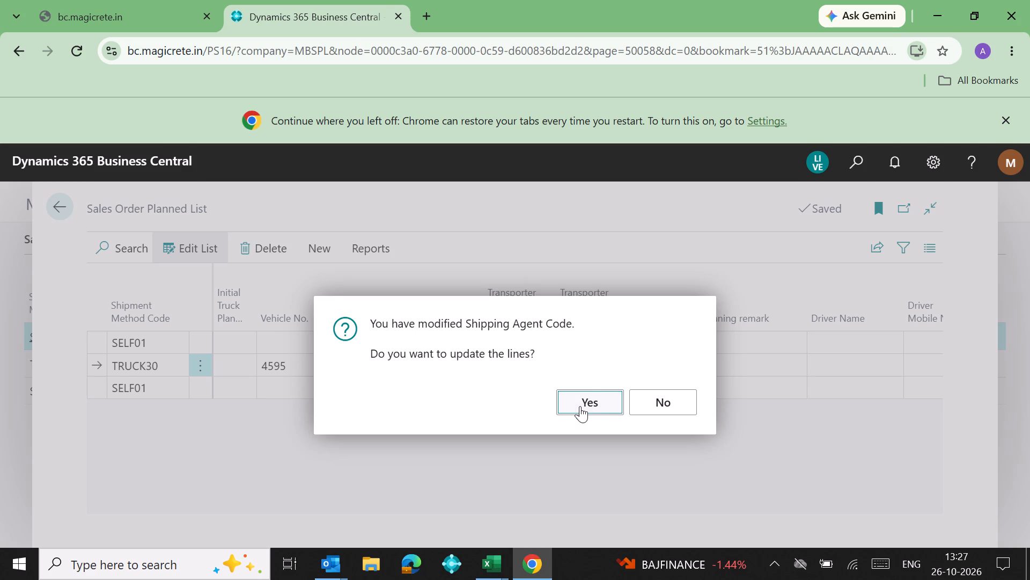
click(588, 400)
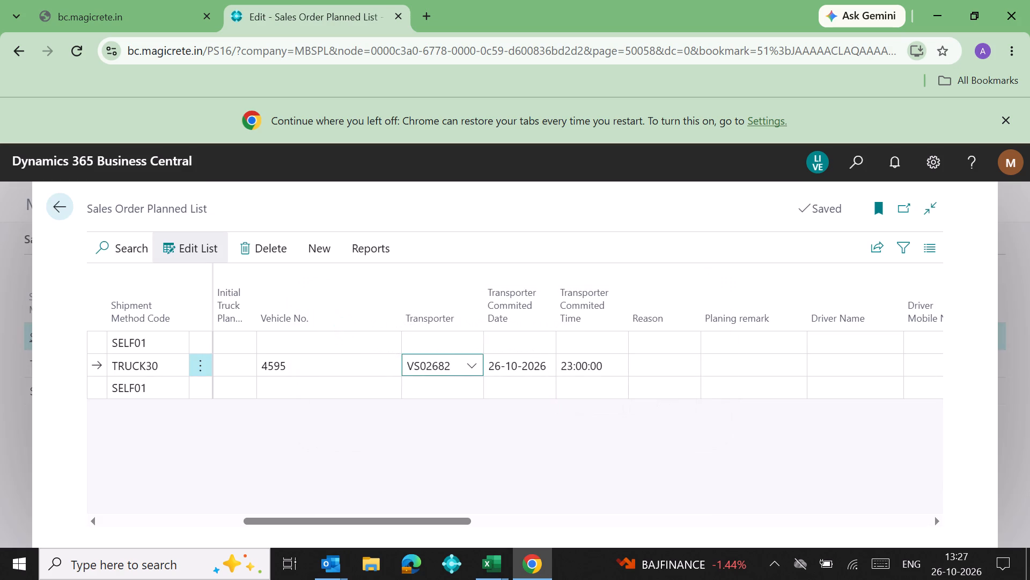
click(58, 206)
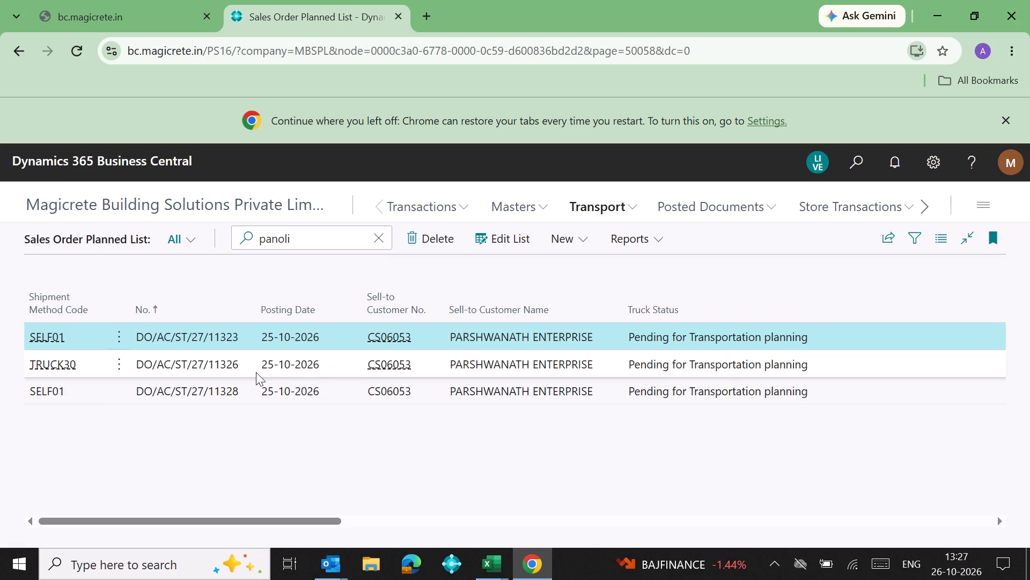
Check the Transport Rate of order DO/AC/ST/27/11326 in the planned list.
triple_click(219, 365)
click(219, 365)
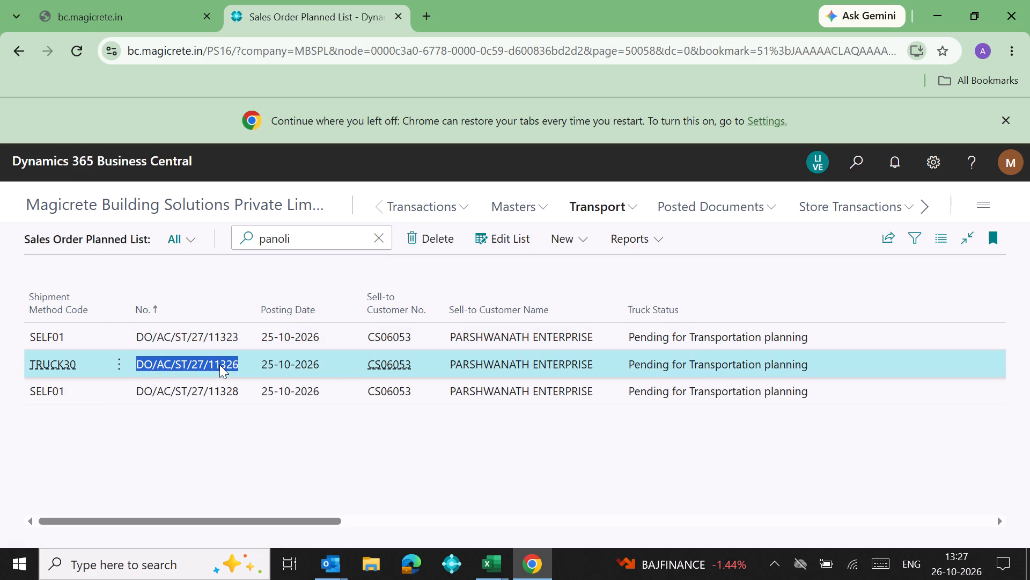
key(Right)
key(Right)
key(Right)
key(Right)
key(Right)
key(Right)
key(Right)
key(Right)
key(Right)
key(Right)
key(Right)
key(Right)
key(Right)
key(Right)
key(Right)
key(Right)
key(Right)
key(Right)
key(Right)
key(Right)
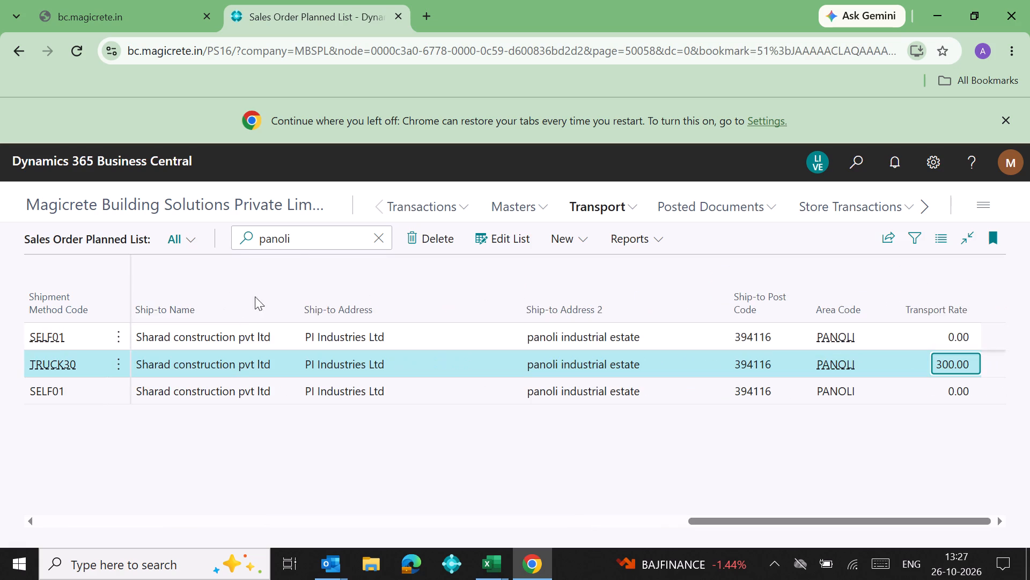
Open the Delivery Orders list.
click(409, 208)
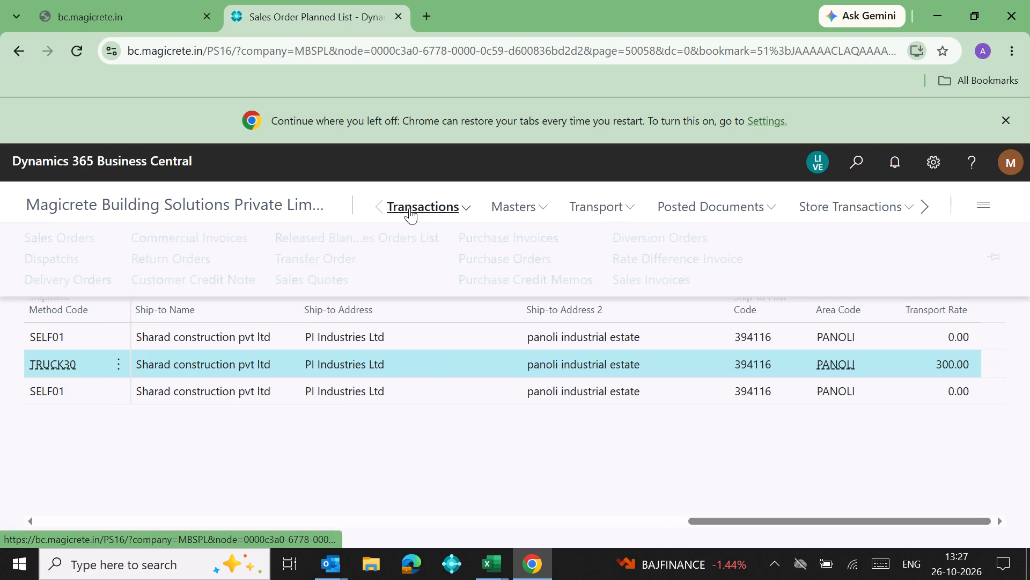
click(89, 278)
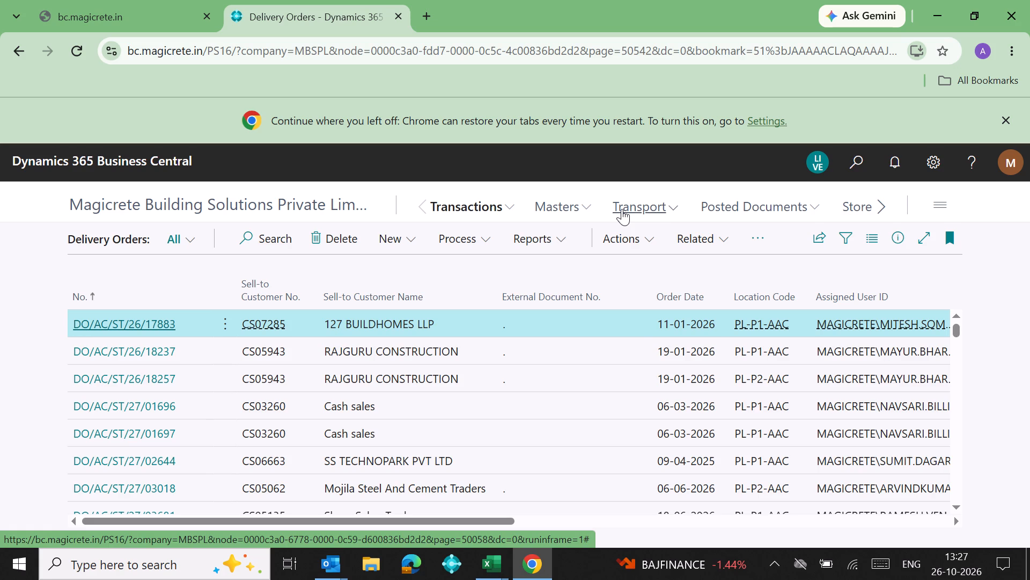
Switch to the Excel workbook BCMBSPL_Pending_DO_Sheet_Logistics and review the pending delivery orders' vehicles and customers on Sheet517.
click(491, 565)
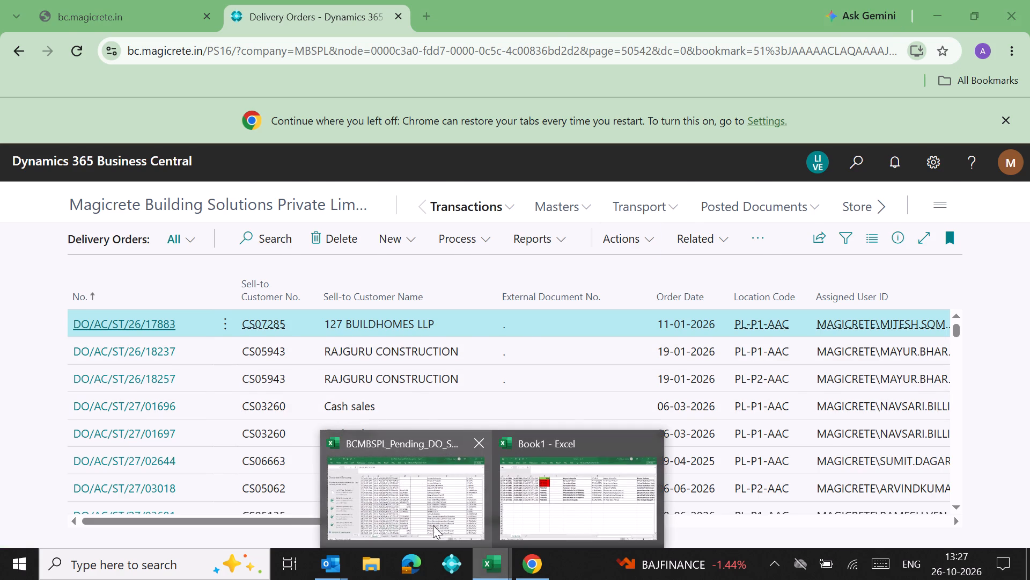
click(431, 520)
click(435, 433)
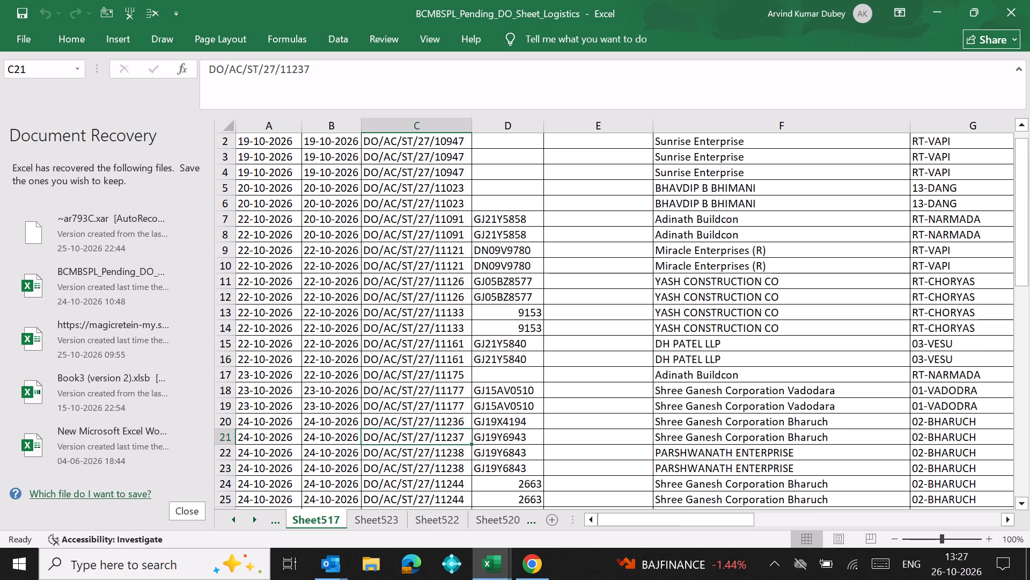
key(Up)
key(Up)
key(Up)
key(Up)
key(Up)
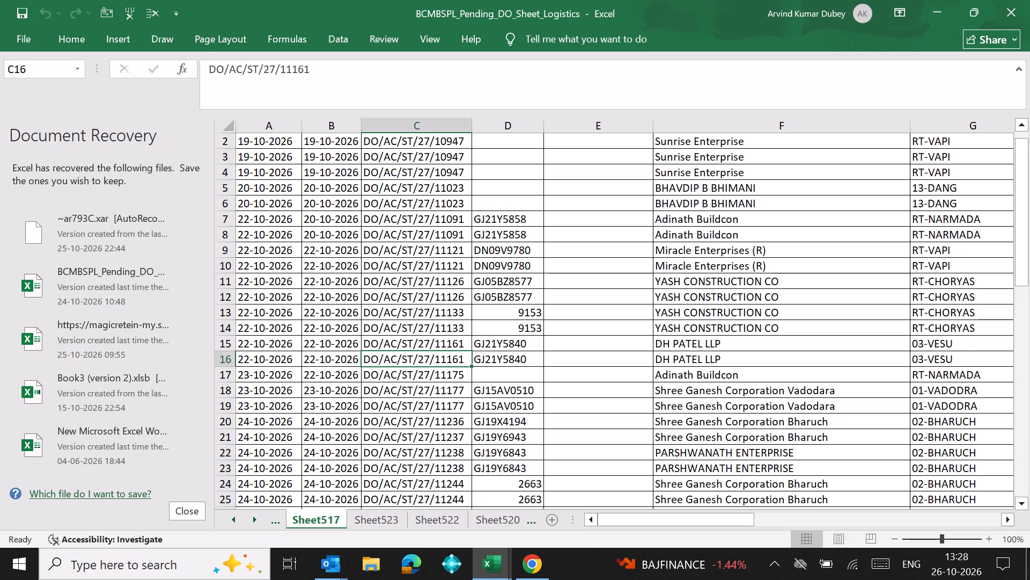
key(Right)
key(Right)
key(Right)
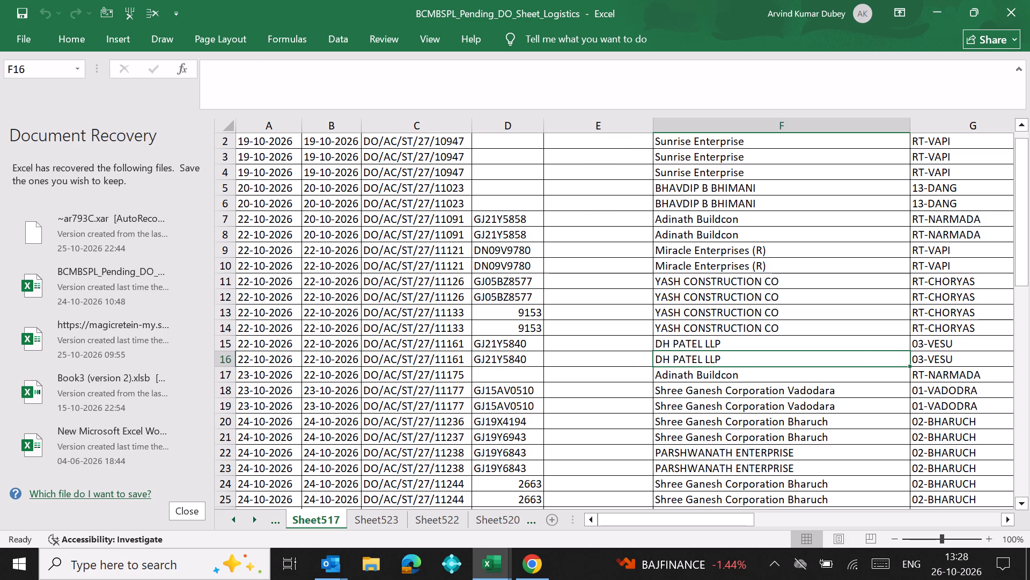
key(Down)
key(Down)
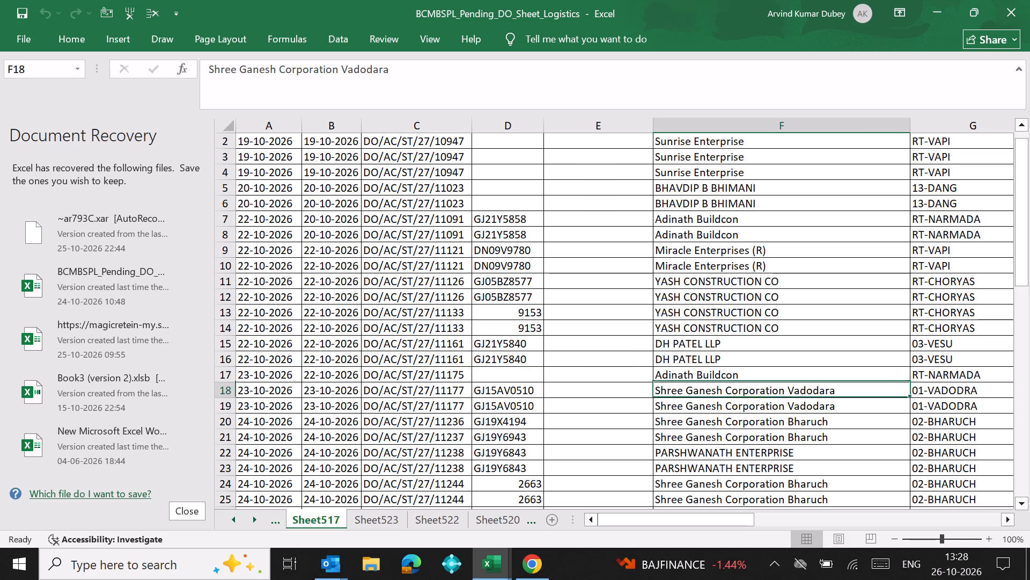
key(Down)
key(Down)
key(Down)
key(Down)
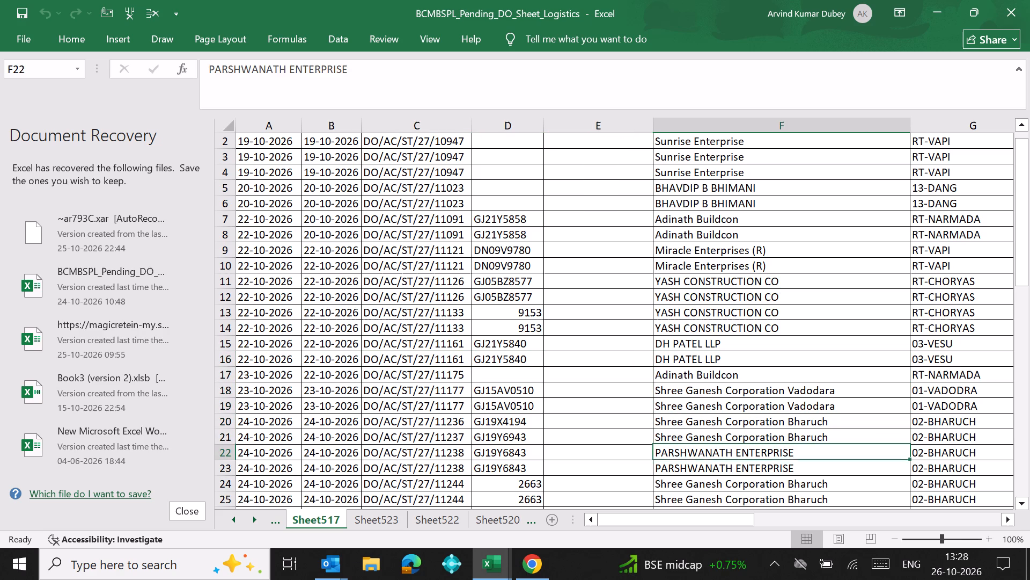
key(Down)
key(Down)
key(Down)
key(Down)
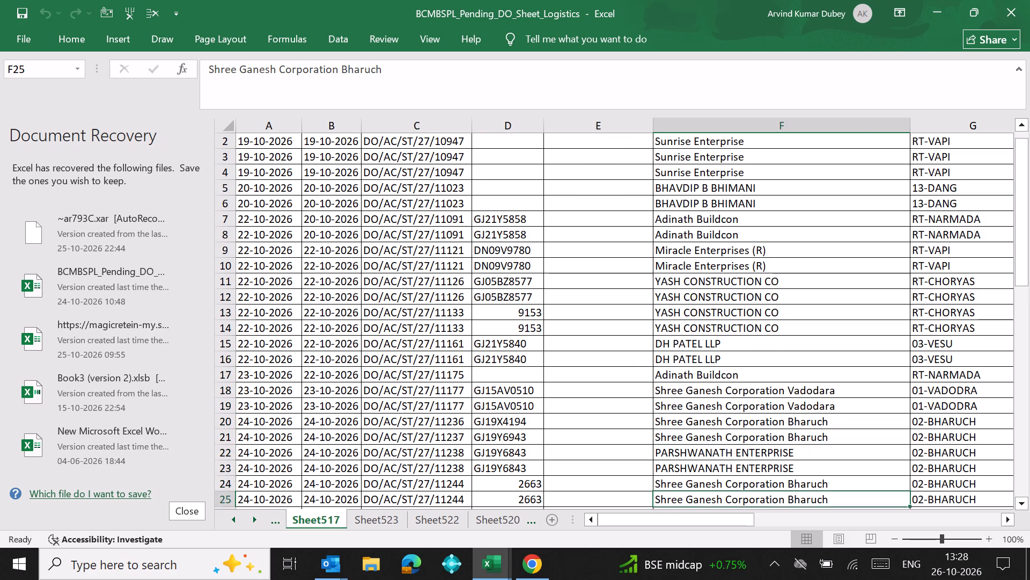
key(Down)
key(Up)
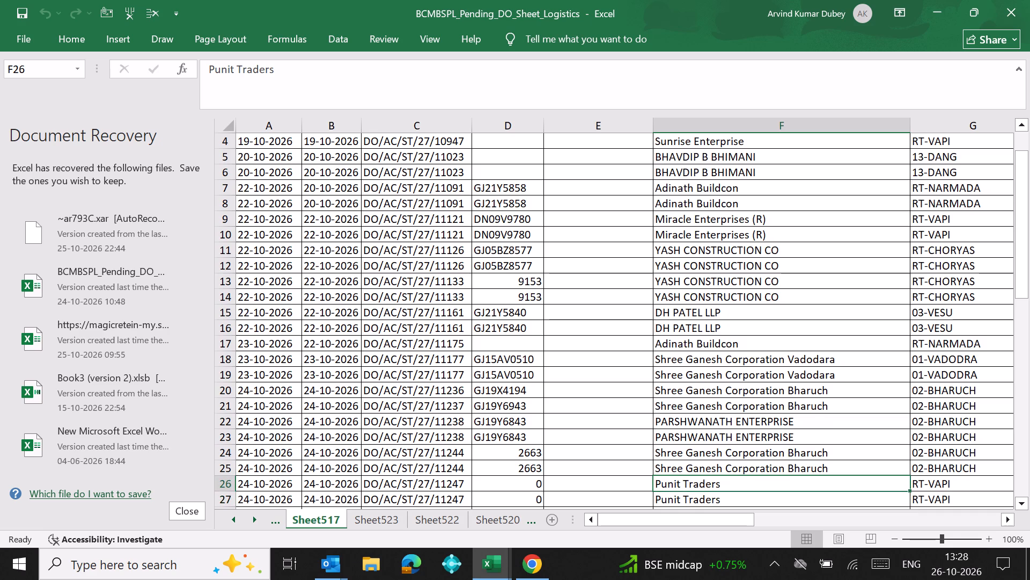
key(Down)
key(Down)
key(Up)
key(Up)
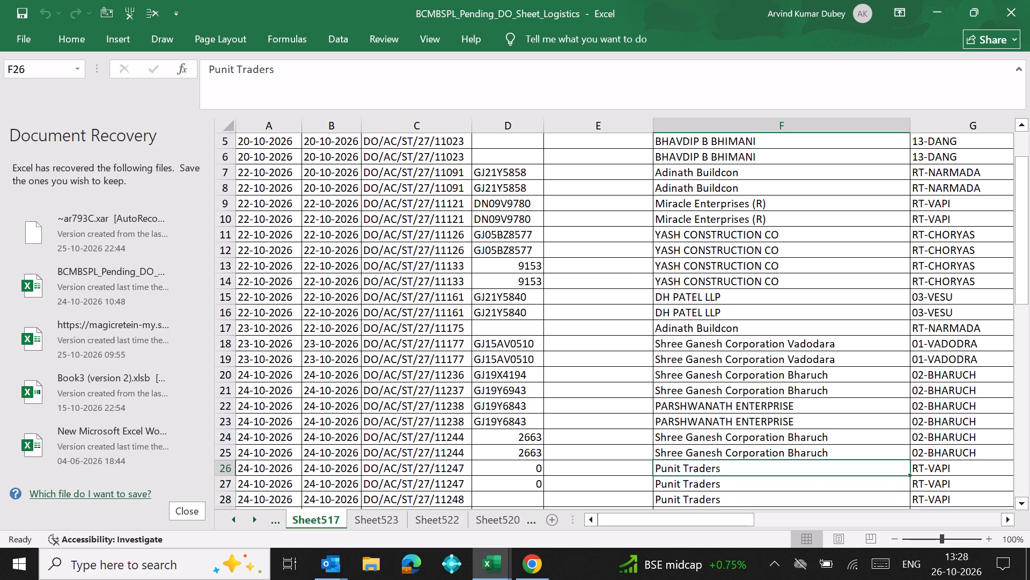
Examine the delivery location, truck type, item and quantity of the Punit Traders order in row 26.
key(Right)
key(Right)
key(Right)
key(Right)
key(Right)
key(Right)
key(Right)
key(Right)
key(Right)
key(Right)
key(Right)
key(Right)
key(Right)
key(Right)
key(Right)
key(Right)
key(Right)
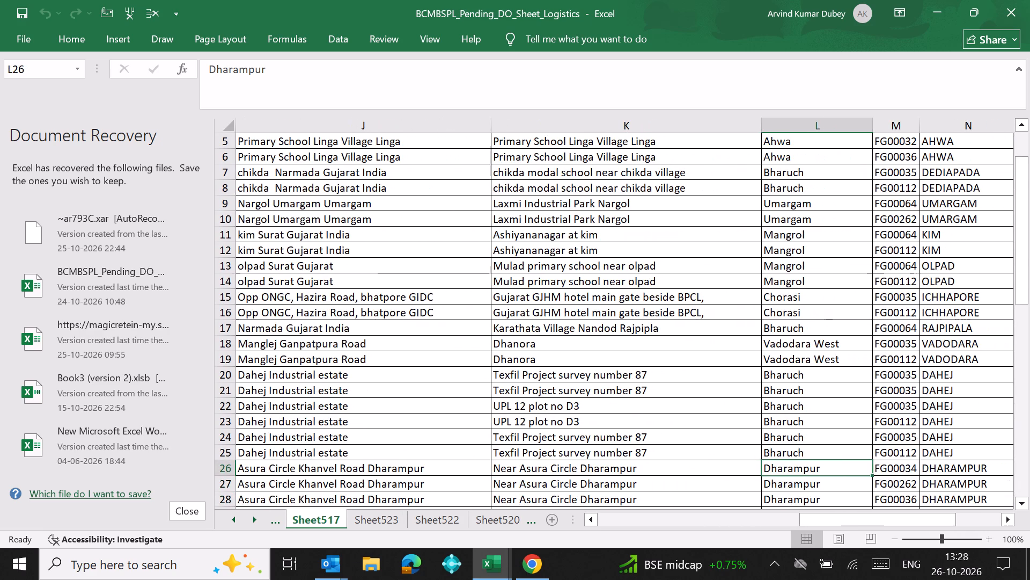
key(Right)
key(Right)
key(Right)
key(Right)
key(Right)
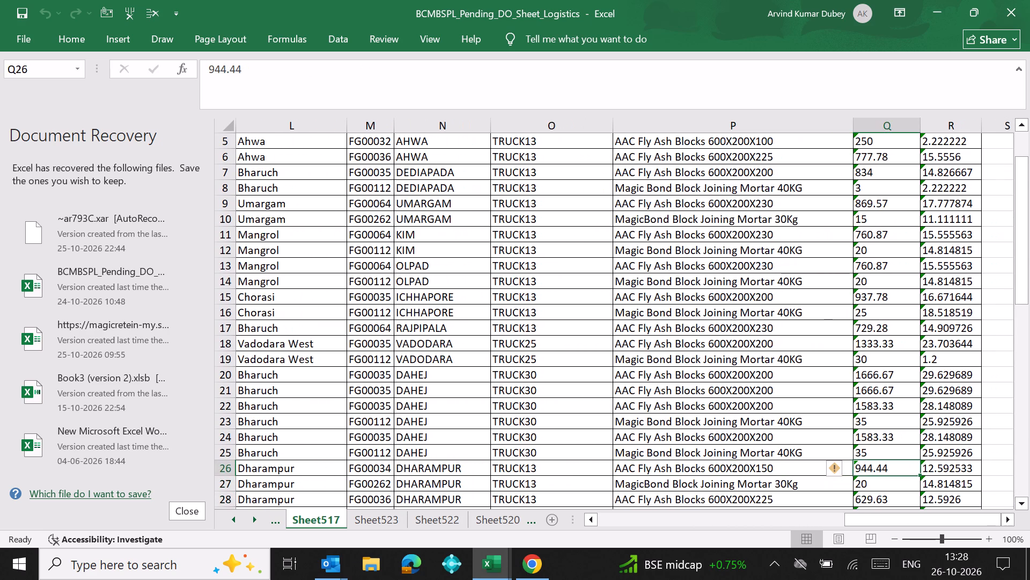
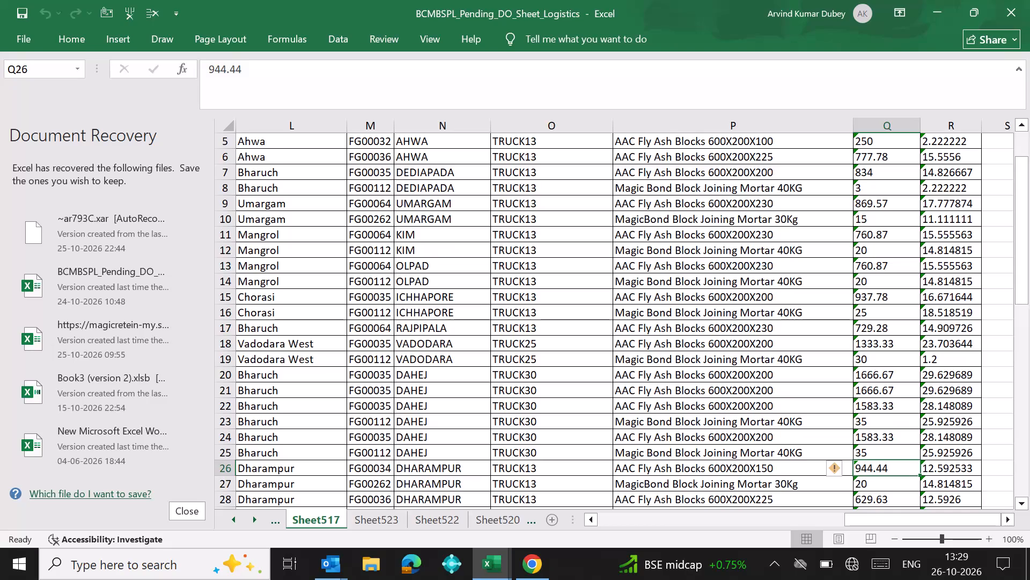
Review the dates, order number and vehicle entry of the Punit Traders orders in rows 26 to 28 on Sheet517.
click(444, 411)
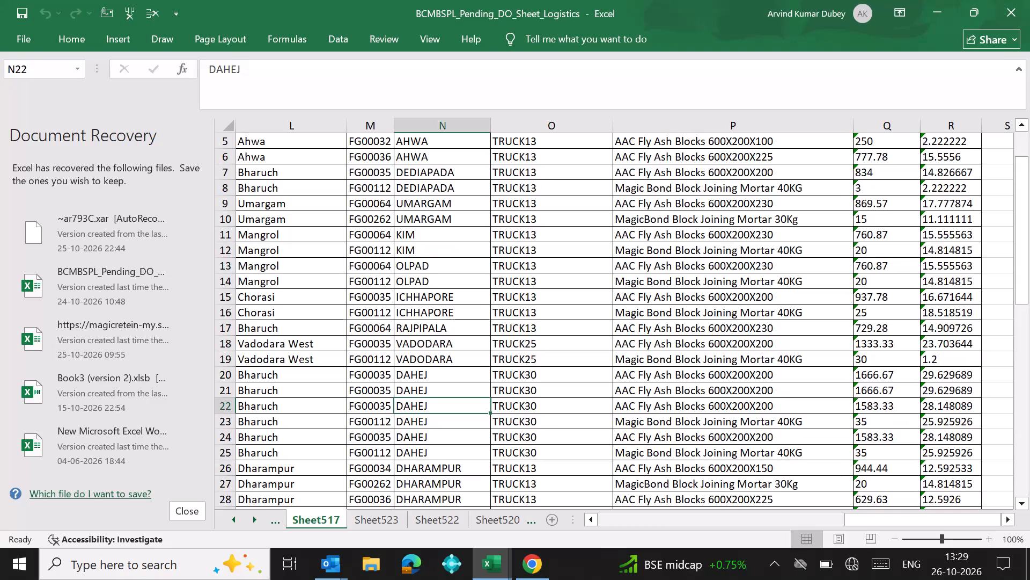
key(Left)
key(Left)
key(Left)
key(Left)
key(Left)
key(Left)
key(Left)
key(Left)
key(Left)
key(Left)
key(Left)
key(Left)
key(Left)
key(Left)
key(Left)
key(Left)
key(Left)
key(Left)
key(Left)
key(Left)
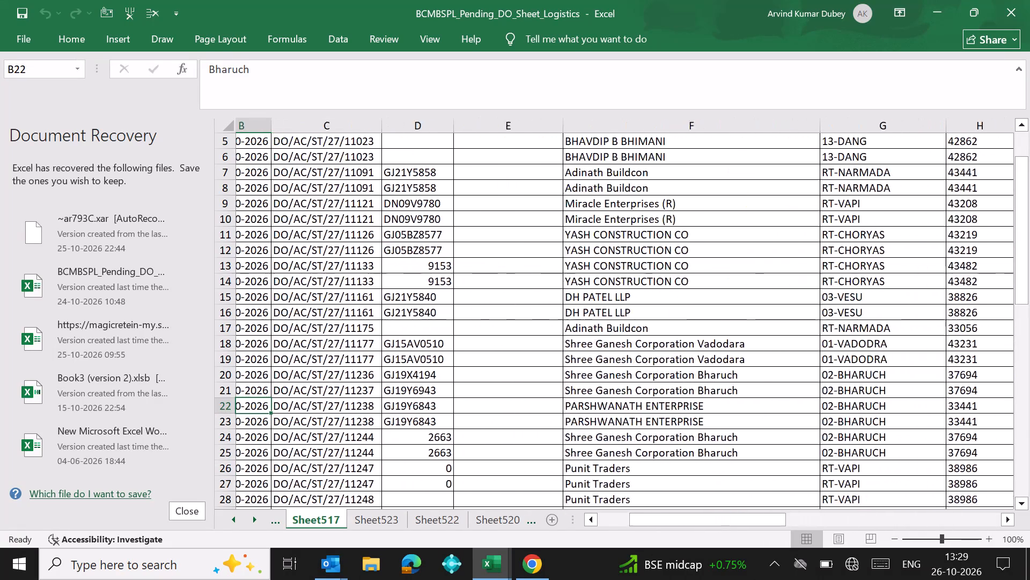
key(Down)
key(Down)
key(Down)
key(Down)
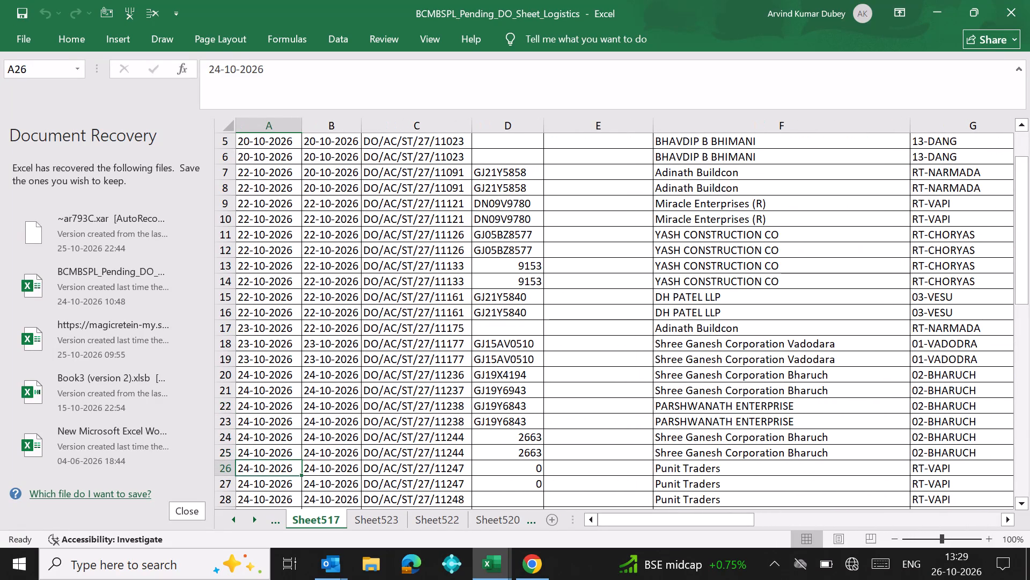
key(Down)
key(Down)
key(Right)
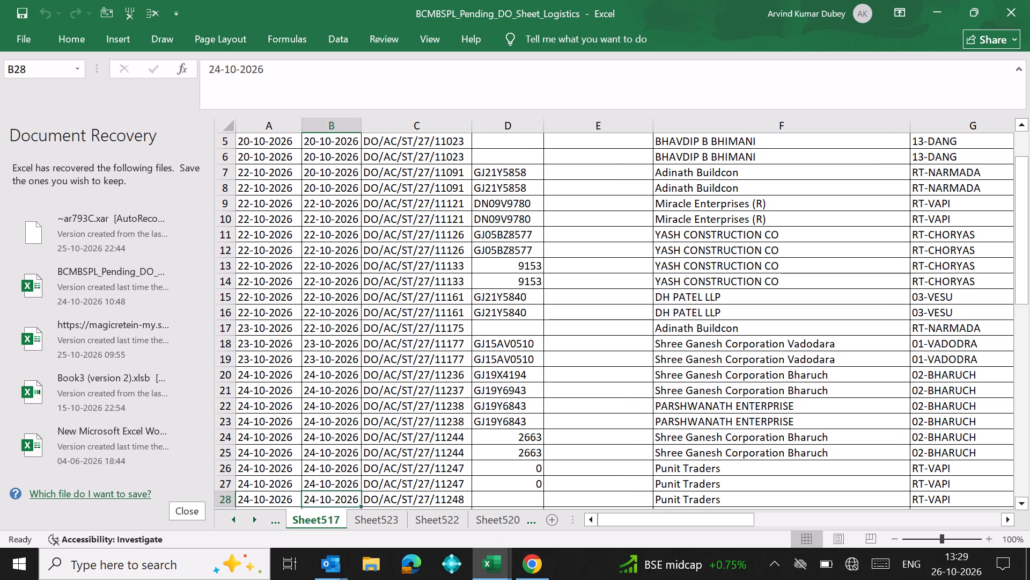
key(Right)
key(Right)
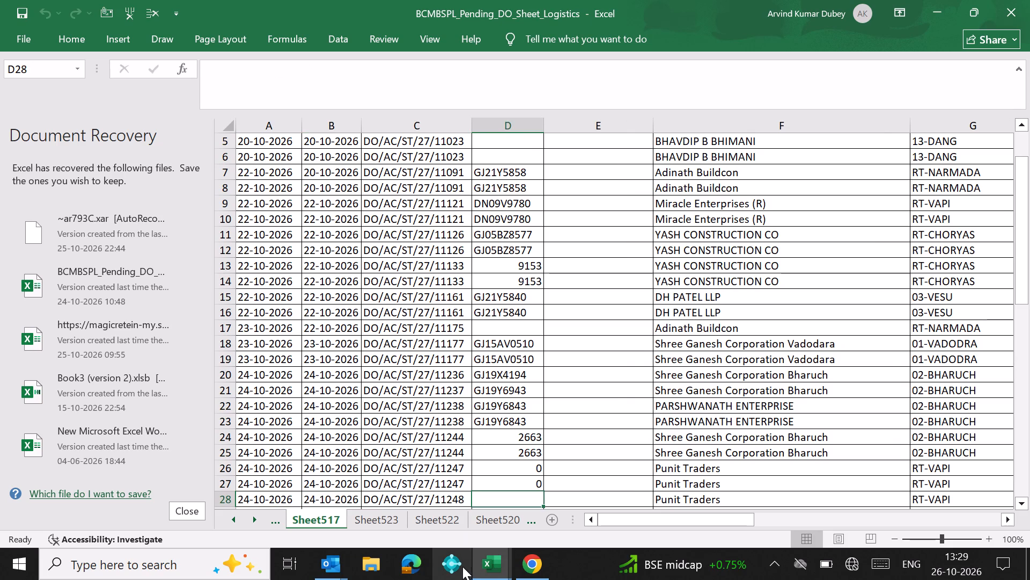
Return to the BCMBSPL_Pending_DO_Sheet_Logistics workbook and check the delivery order numbers from row 24 down to row 30 on Sheet517.
click(453, 564)
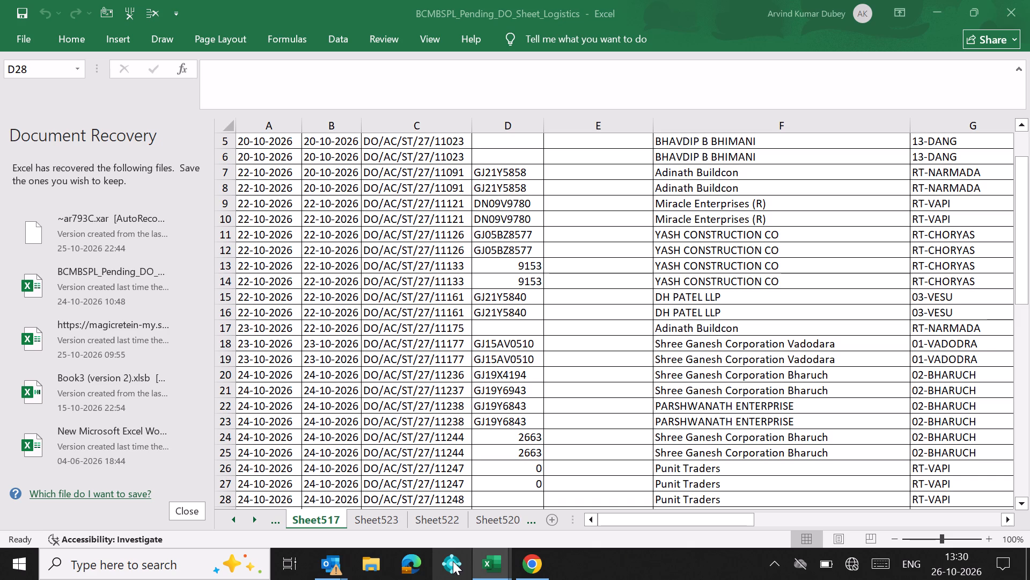
click(490, 567)
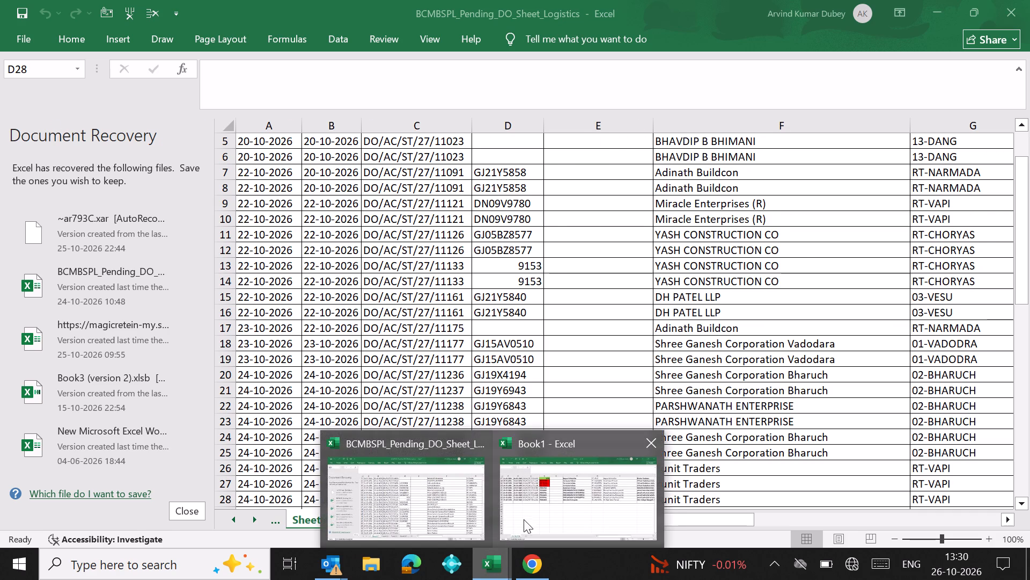
click(451, 496)
click(455, 438)
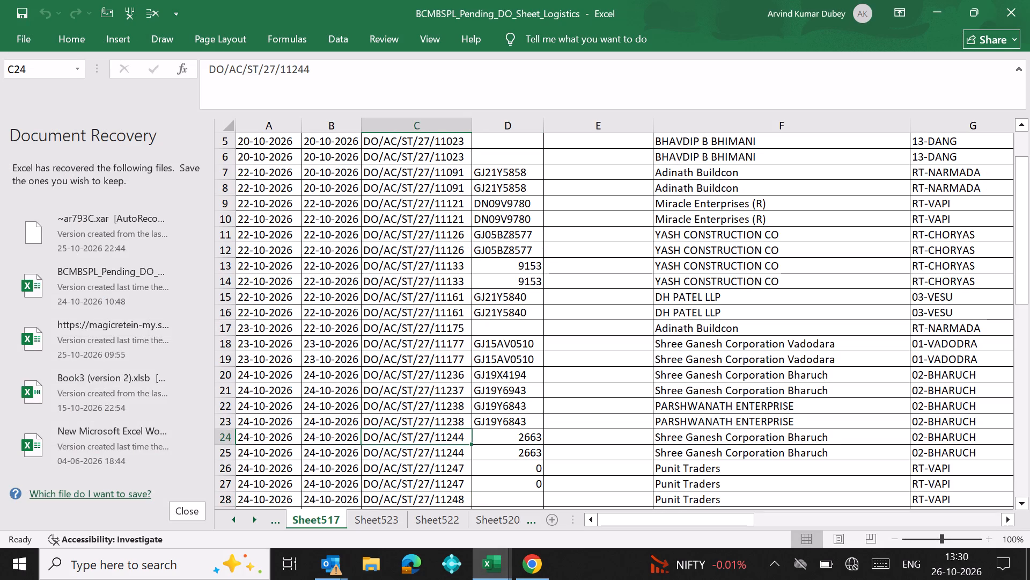
key(Down)
key(Down)
key(Down)
key(Down)
key(Down)
key(Down)
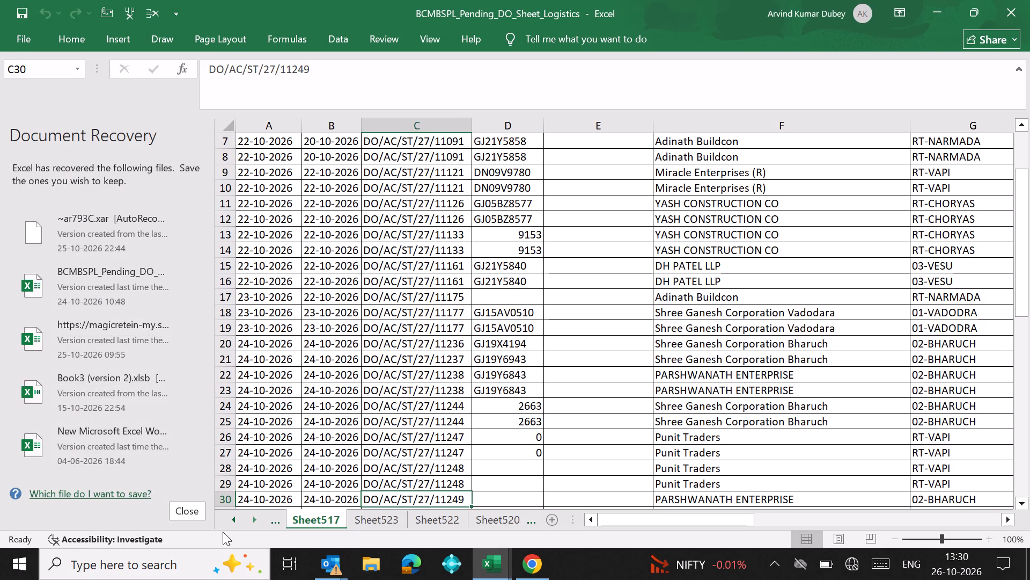
Try to refresh all data connections for the pivot table on the BCMBSPL_Pending_DO_Sheet_Logist sheet, continuing past connection errors.
click(234, 519)
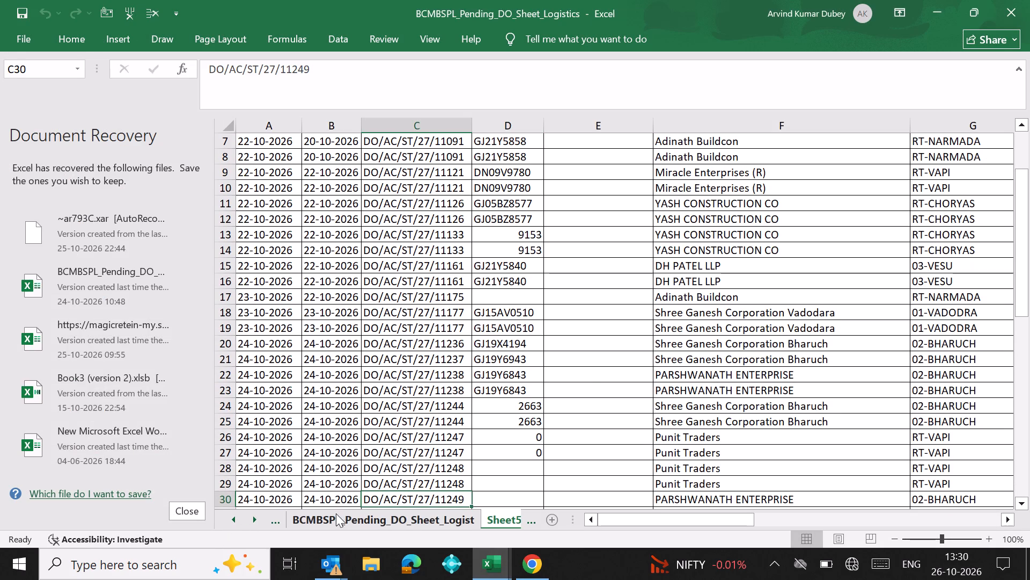
click(352, 514)
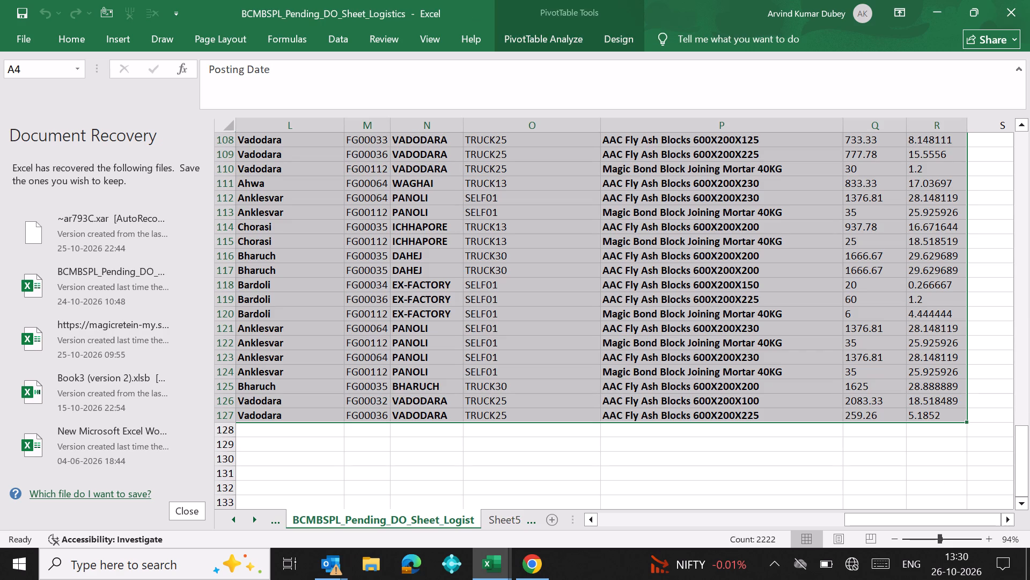
click(332, 405)
click(329, 358)
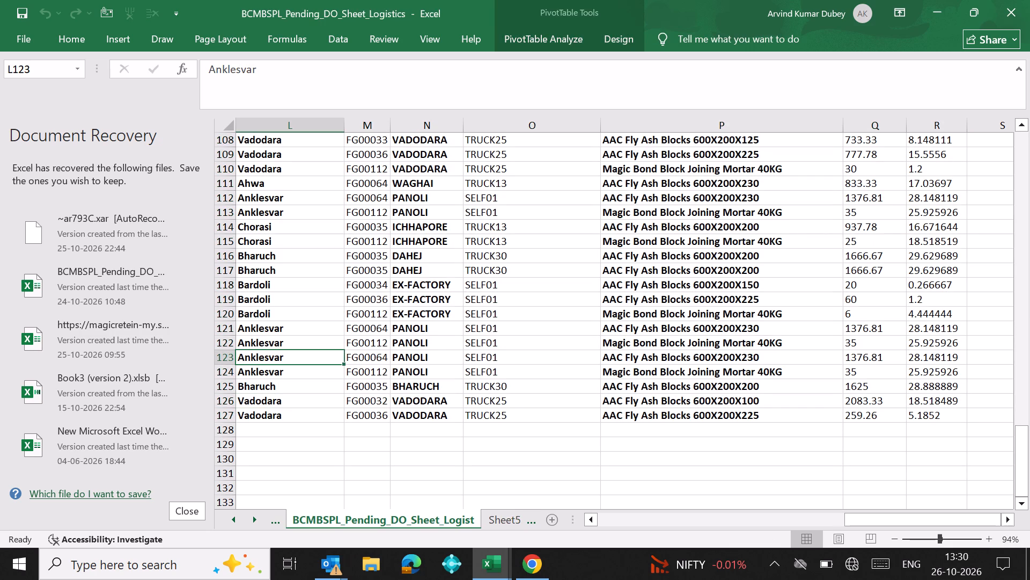
click(338, 40)
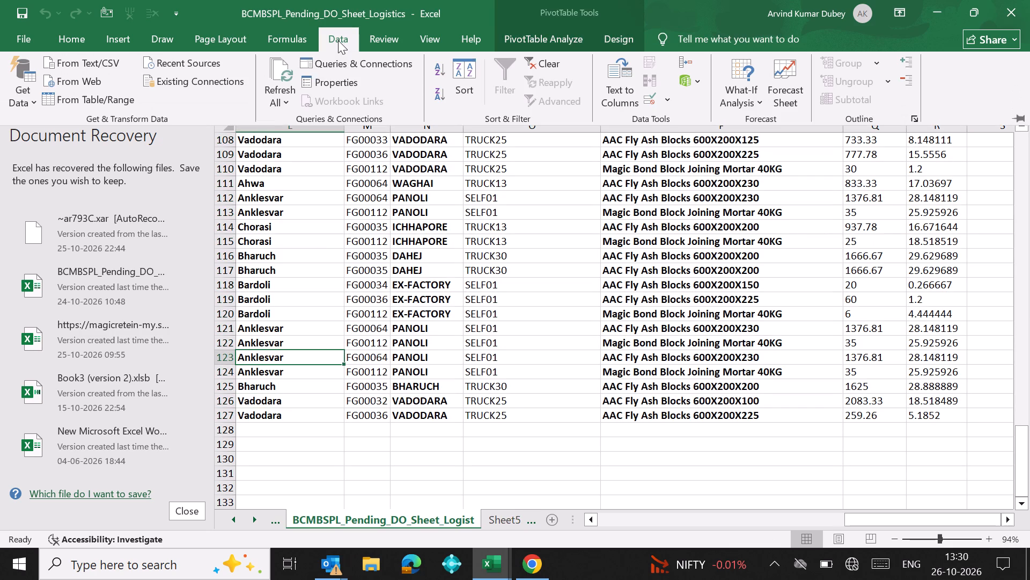
click(281, 95)
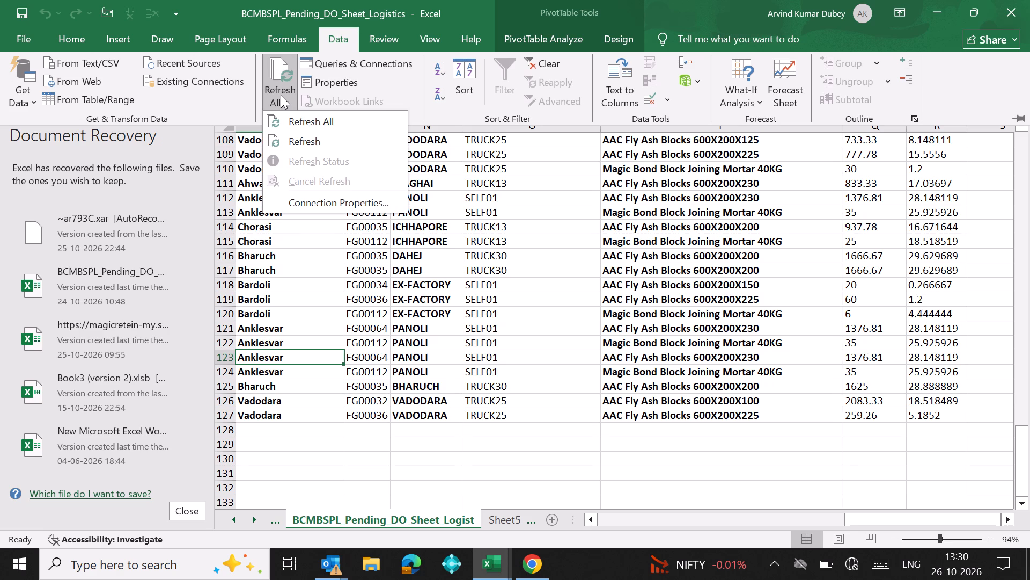
click(281, 95)
click(281, 95)
click(300, 125)
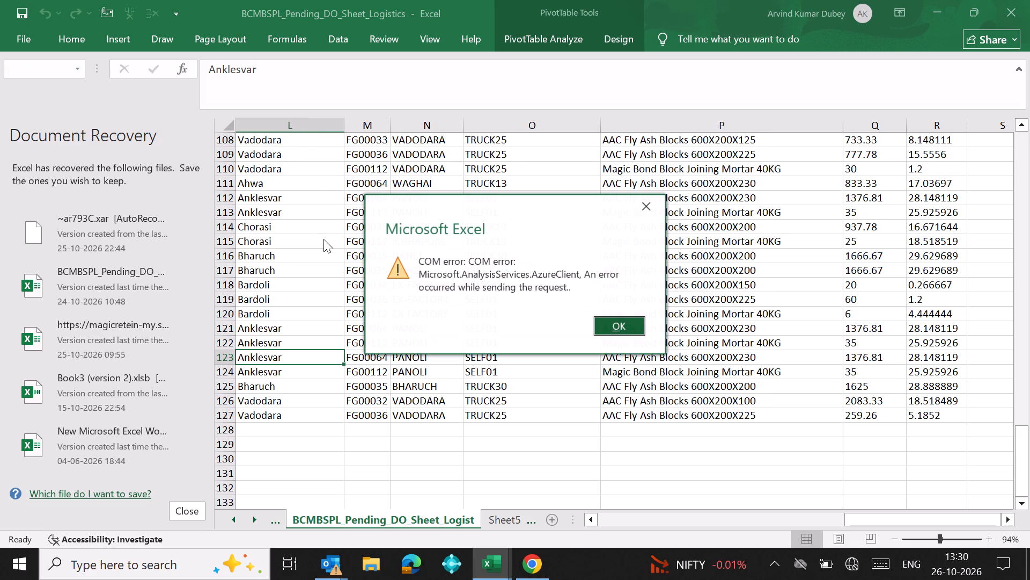
click(605, 325)
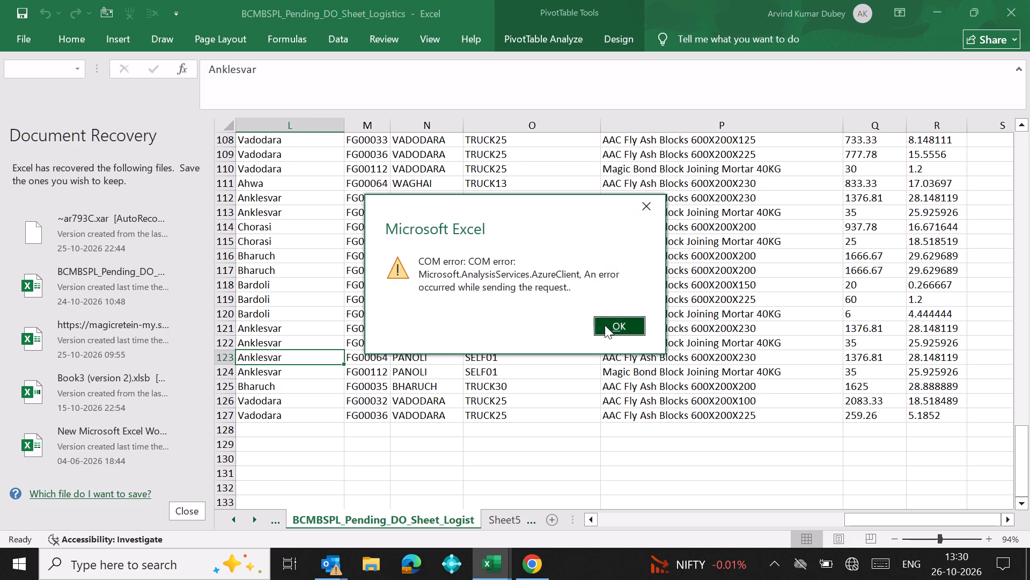
click(627, 332)
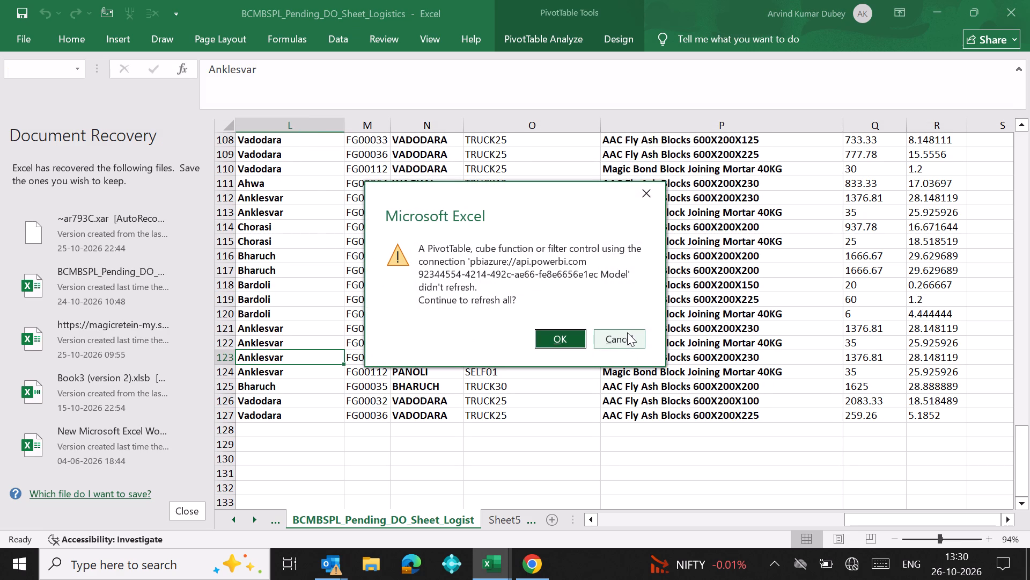
click(560, 340)
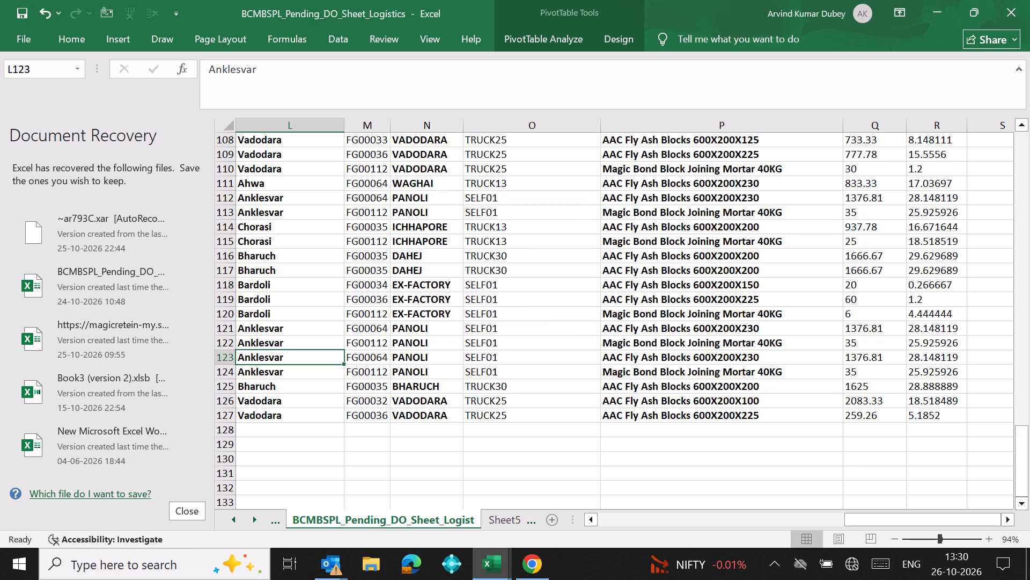
Examine the posting dates, order numbers, vehicles and customers of the latest pending orders at the end of the pivot table.
click(567, 300)
key(Left)
key(Left)
key(Left)
key(Left)
key(Left)
key(Left)
key(Left)
key(Left)
key(Left)
key(Left)
key(Left)
key(Left)
key(Left)
key(Left)
key(Left)
key(Left)
key(Left)
key(Left)
key(Left)
key(Left)
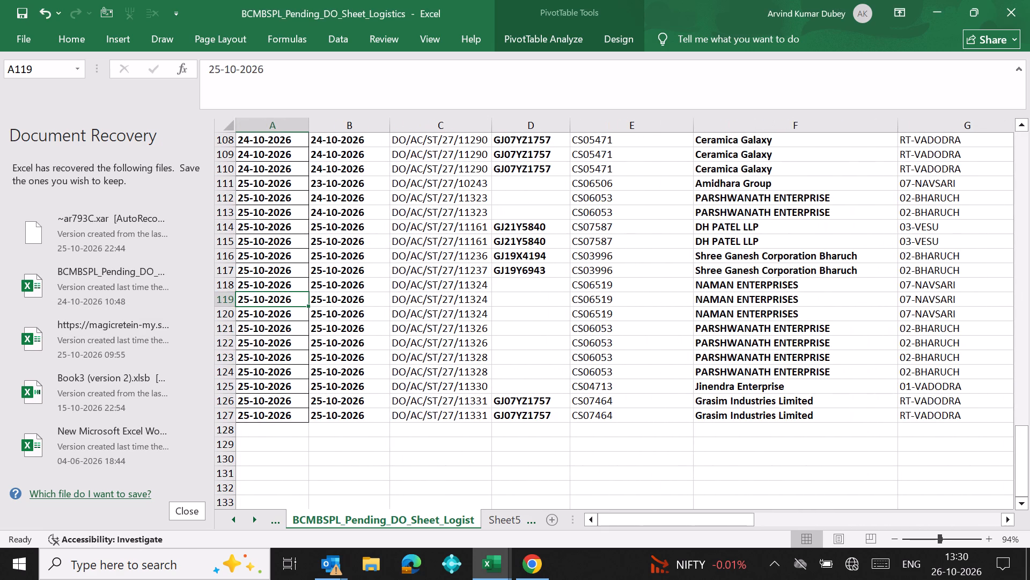
Review the pending orders dated 24-10-2026 from the end of the pivot table back to row 83.
key(Up)
key(Up)
key(Up)
key(Up)
key(Up)
key(Up)
key(Up)
key(Up)
key(Up)
key(Up)
key(Up)
key(Up)
key(Up)
key(Up)
key(Up)
key(Up)
key(Up)
key(Up)
key(Up)
key(Up)
key(Up)
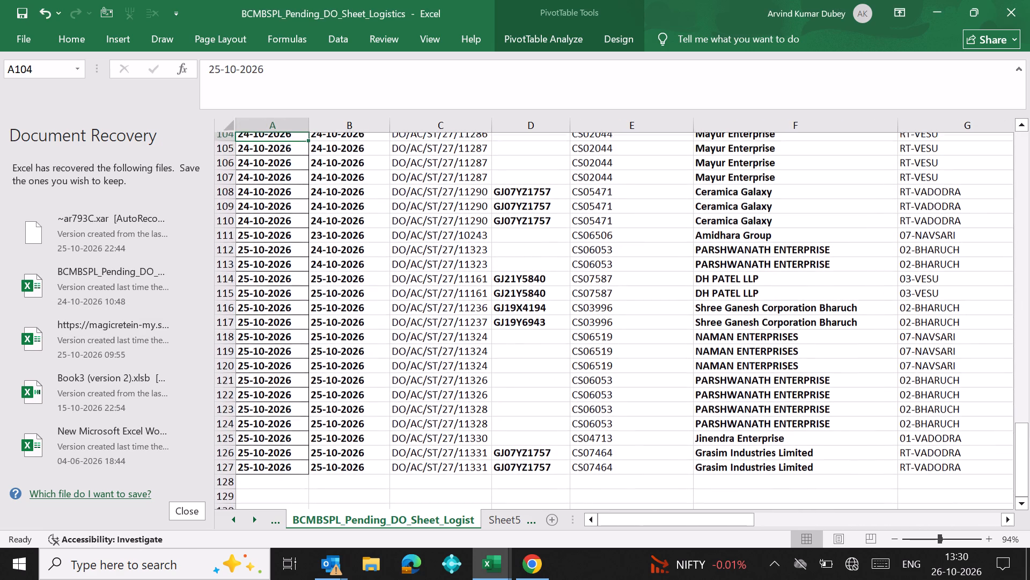
key(Up)
key(Up)
key(Up)
key(Up)
key(Up)
key(Up)
key(Up)
key(Up)
key(Up)
key(Up)
key(Up)
key(Up)
key(Up)
key(Up)
key(Up)
key(Up)
key(Up)
key(Up)
key(Up)
key(Up)
key(Up)
key(Up)
key(Up)
key(Up)
key(Up)
key(Up)
key(Up)
key(Up)
key(Up)
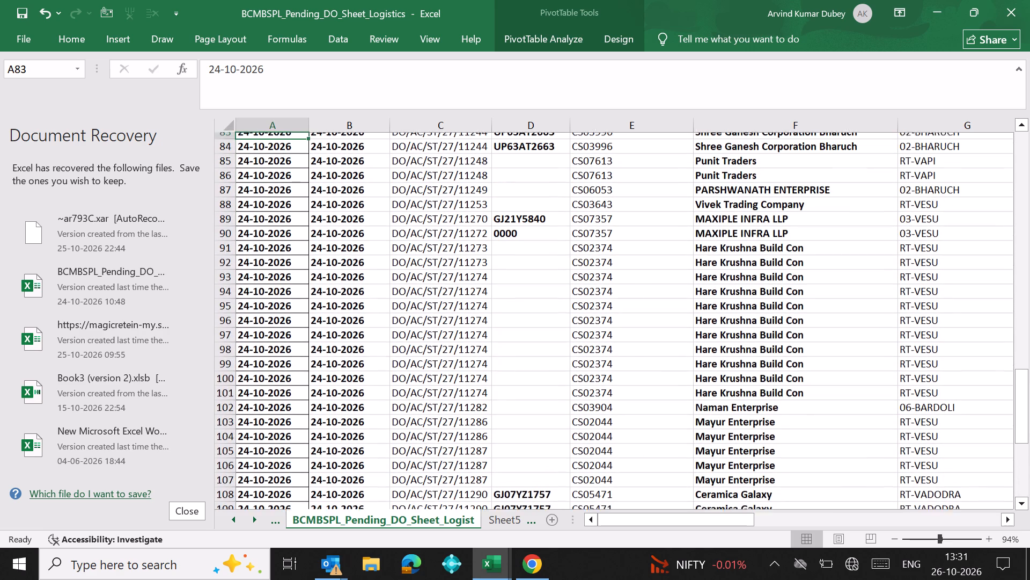
Check the delivery order numbers from row 83 down to row 92, covering DO/AC/ST/27/11244 to DO/AC/ST/27/11273.
key(Right)
key(Right)
key(Down)
key(Down)
key(Down)
key(Down)
key(Down)
key(Down)
key(Down)
key(Down)
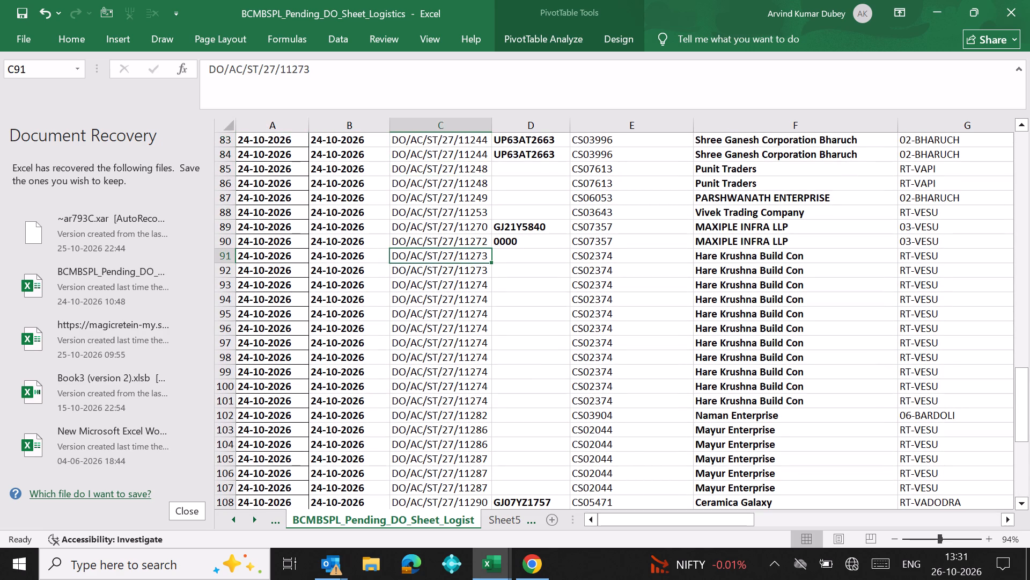
key(Down)
Review the older pending delivery orders upward through the order number column, back to the August 2026 entry in row 30.
key(Up)
key(Up)
key(Up)
key(Up)
key(Up)
key(Up)
key(Up)
key(Up)
key(Up)
key(Up)
key(Up)
key(Up)
key(Up)
key(Up)
key(Up)
key(Up)
key(Up)
key(Up)
key(Up)
key(Up)
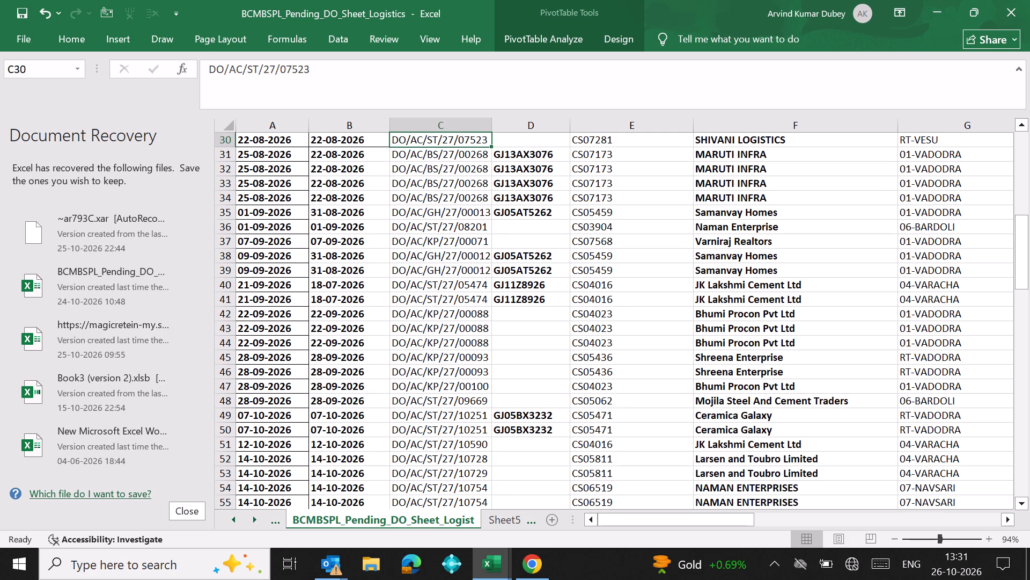
Check the vehicle number column of the pending delivery orders from row 41 down to row 62.
click(540, 296)
key(Down)
key(Down)
key(Down)
key(Down)
key(Down)
key(Down)
key(Down)
key(Down)
key(Down)
key(Down)
key(Down)
key(Down)
key(Down)
key(Down)
key(Down)
key(Down)
key(Down)
key(Down)
key(Down)
key(Down)
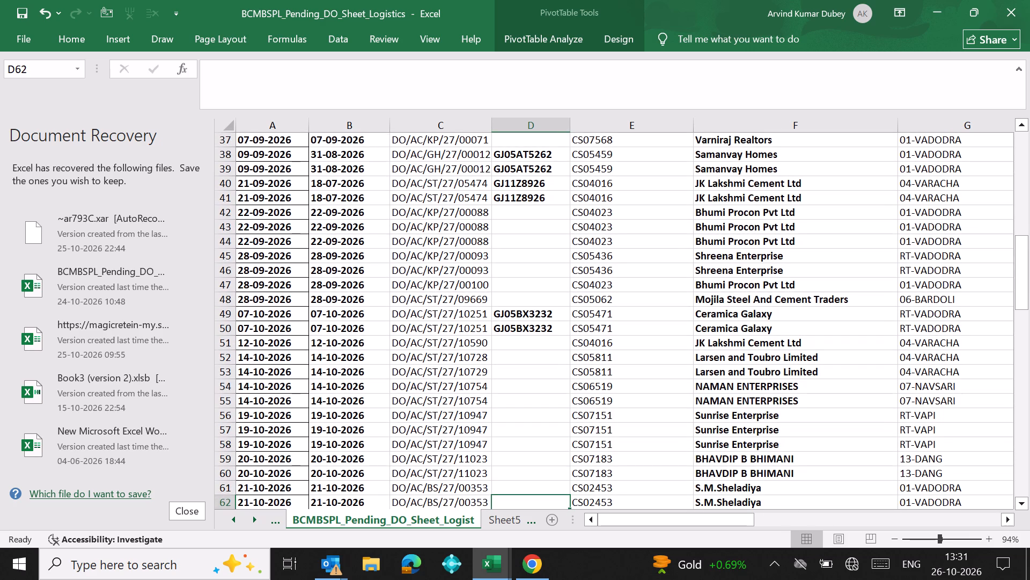
Review the vehicle numbers of the pending orders dated 21-10-2026 to 23-10-2026, continuing down past row 62.
key(Down)
key(Down)
key(Down)
key(Down)
key(Down)
key(Down)
key(Down)
key(Down)
key(Down)
key(Down)
key(Down)
key(Down)
key(Down)
key(Down)
key(Down)
key(Down)
key(Down)
key(Down)
key(Down)
key(Down)
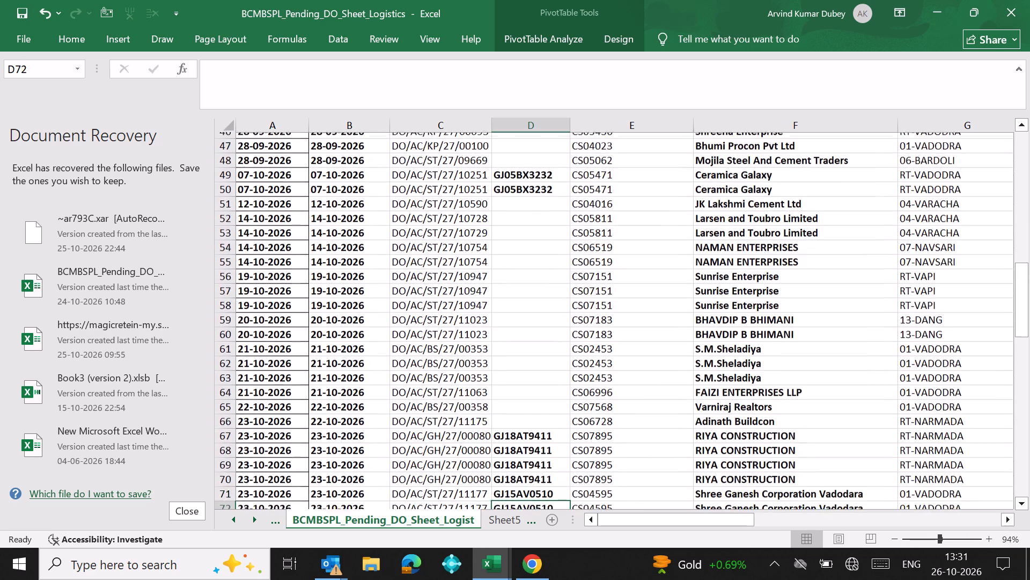
Review the vehicle numbers of the remaining pending orders down to the last pivot table entry in row 127.
key(Down)
key(Down)
key(Down)
key(Down)
key(Down)
key(Down)
key(Down)
key(Down)
key(Down)
key(Down)
key(Down)
key(Down)
key(Down)
key(Down)
key(Down)
key(Down)
key(Down)
key(Down)
key(Down)
key(Down)
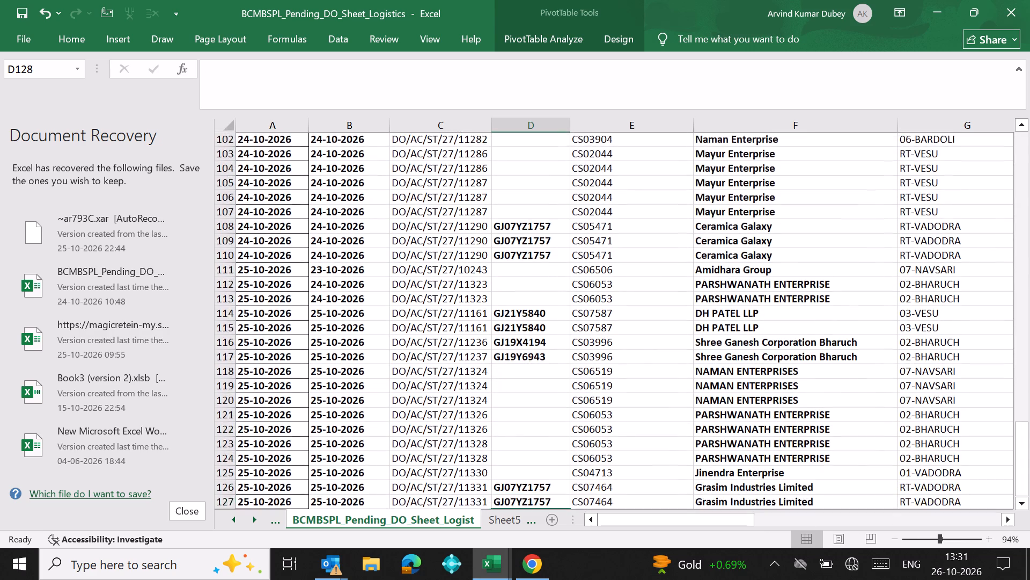
key(Up)
key(Up)
key(Up)
key(Up)
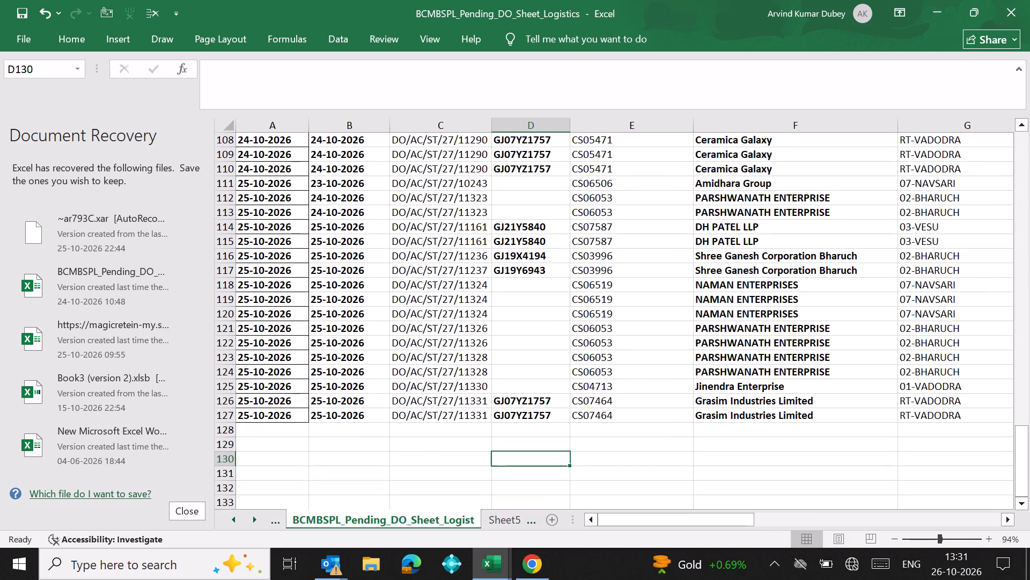
key(Up)
key(Up)
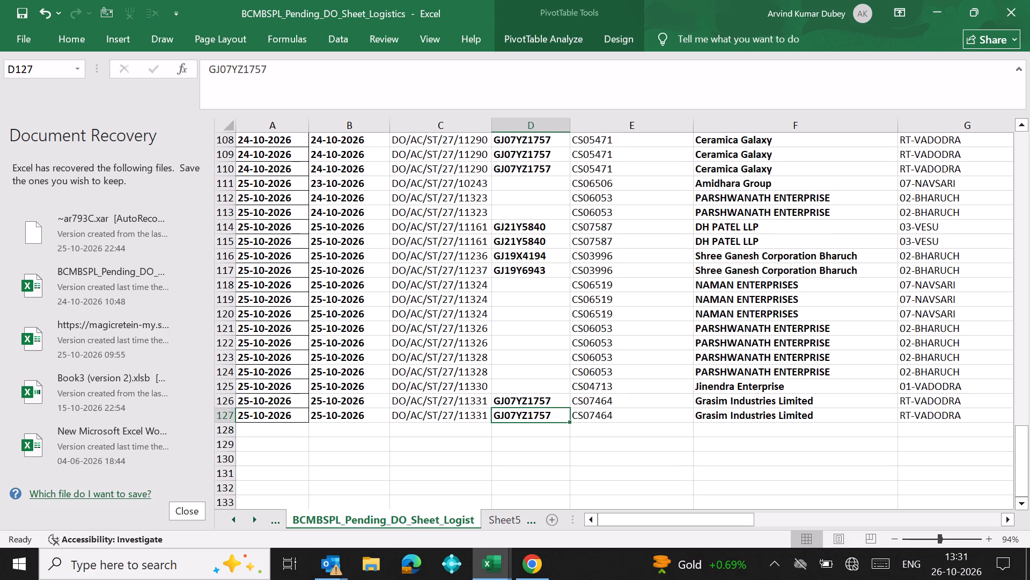
Switch from the Excel workbook to Business Central with the Sales Order Planned List open.
click(452, 561)
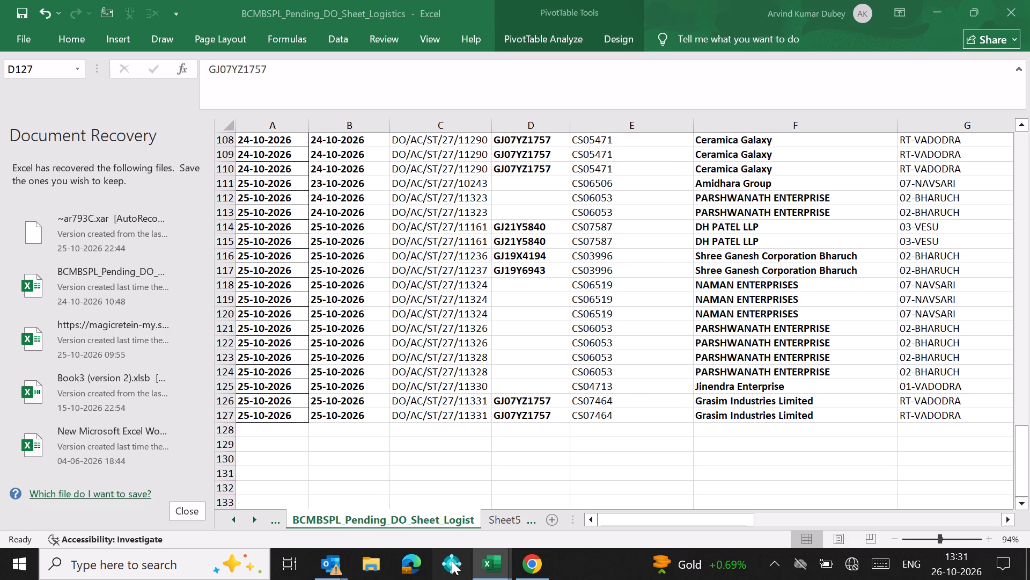
triple_click(453, 560)
click(453, 560)
double_click(457, 562)
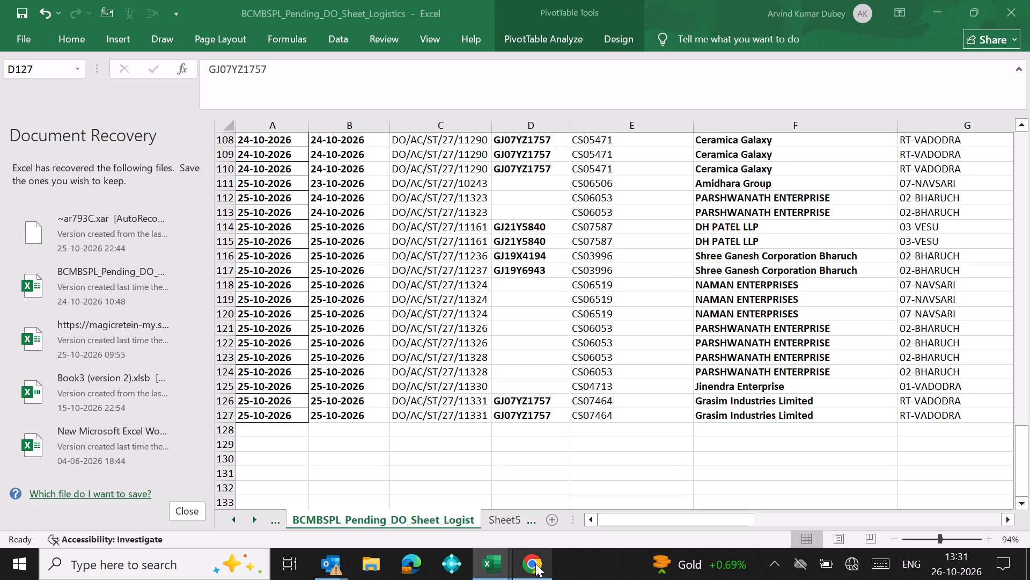
Switch from the Excel workbook to Chrome and close the Delivery Orders page that is waiting for its connection.
click(535, 563)
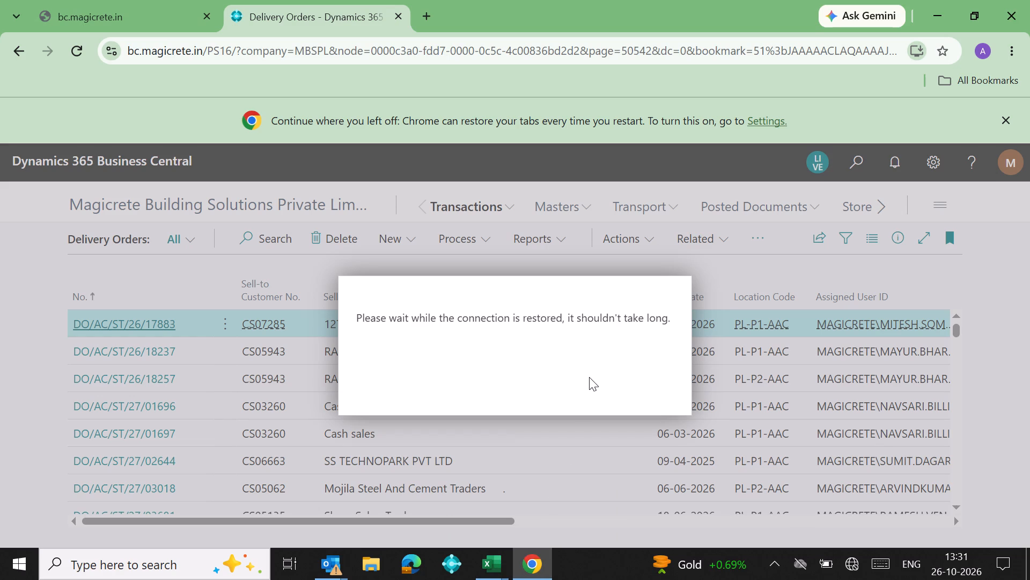
click(589, 377)
click(473, 202)
click(400, 17)
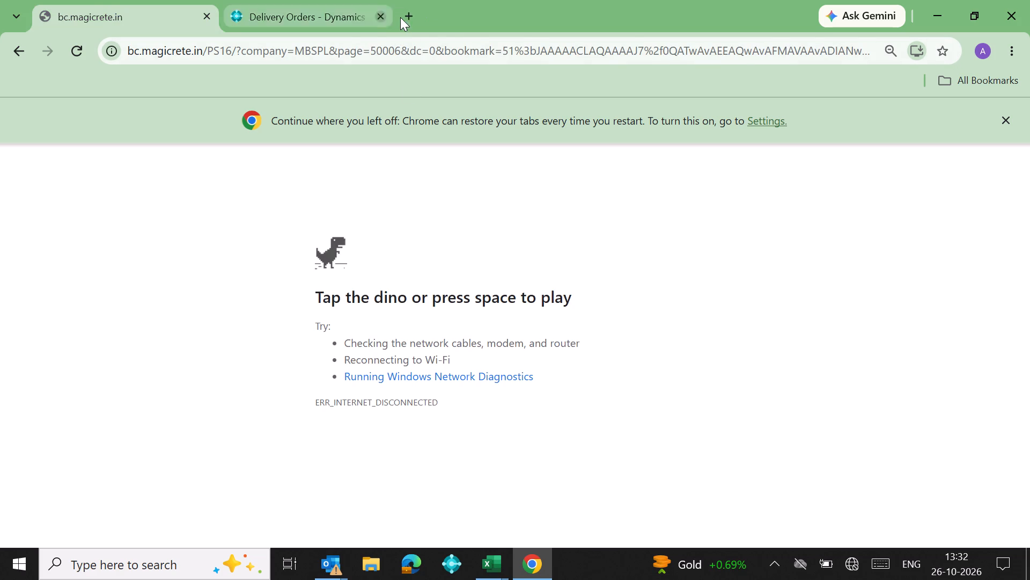
Open the Business Central Sales Order Planned List in a new browser tab from the suggested addresses.
click(234, 15)
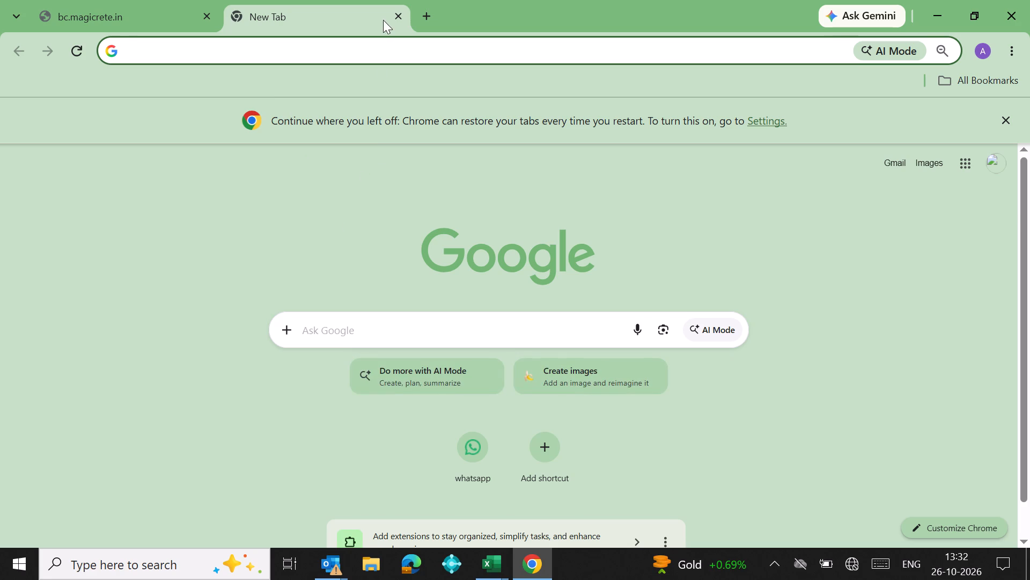
click(381, 45)
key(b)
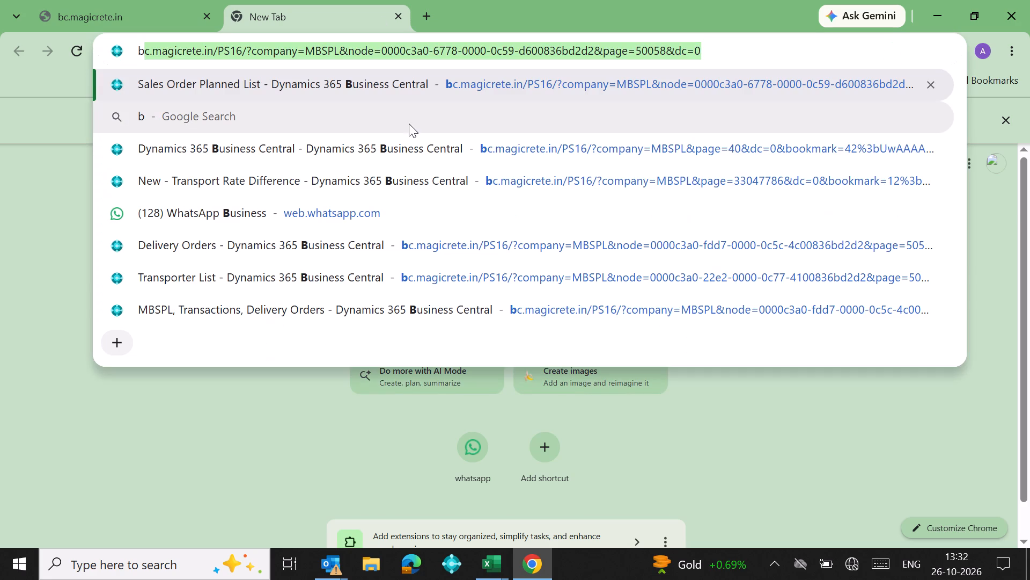
click(423, 90)
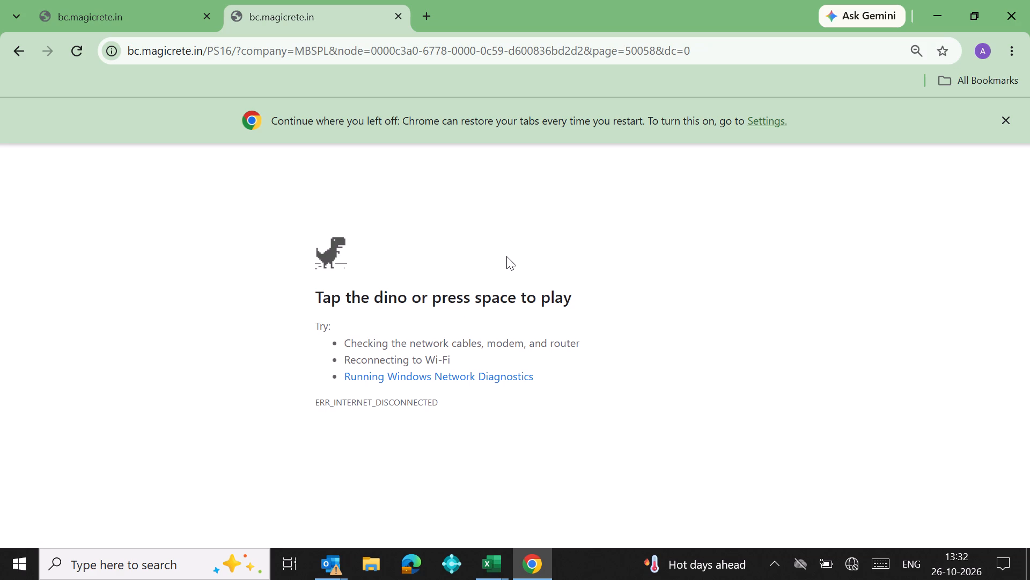
Run Windows Network Diagnostics for the disconnected page, close the troubleshooter and dismiss the user licence notice in Business Central.
click(445, 372)
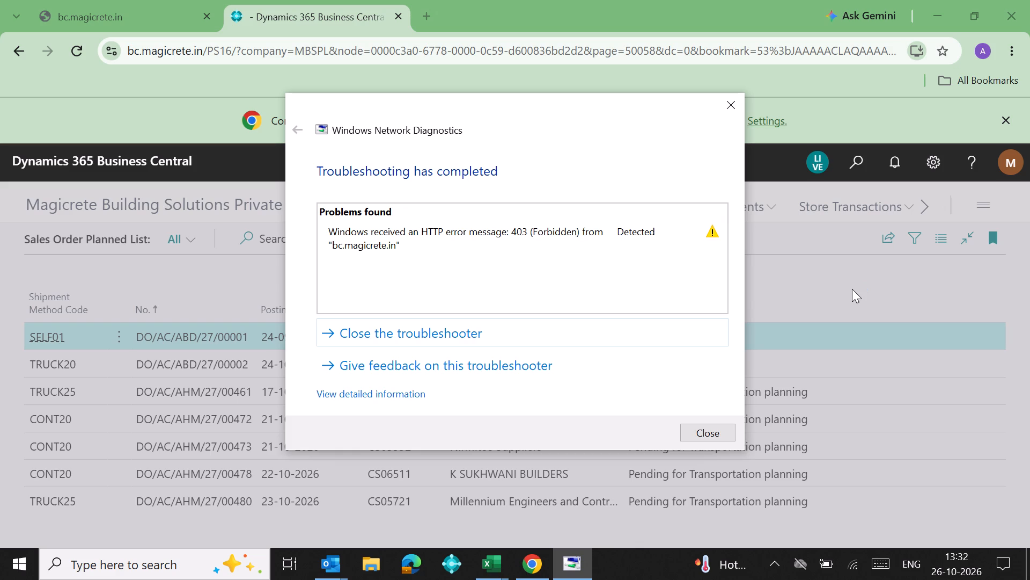
click(713, 432)
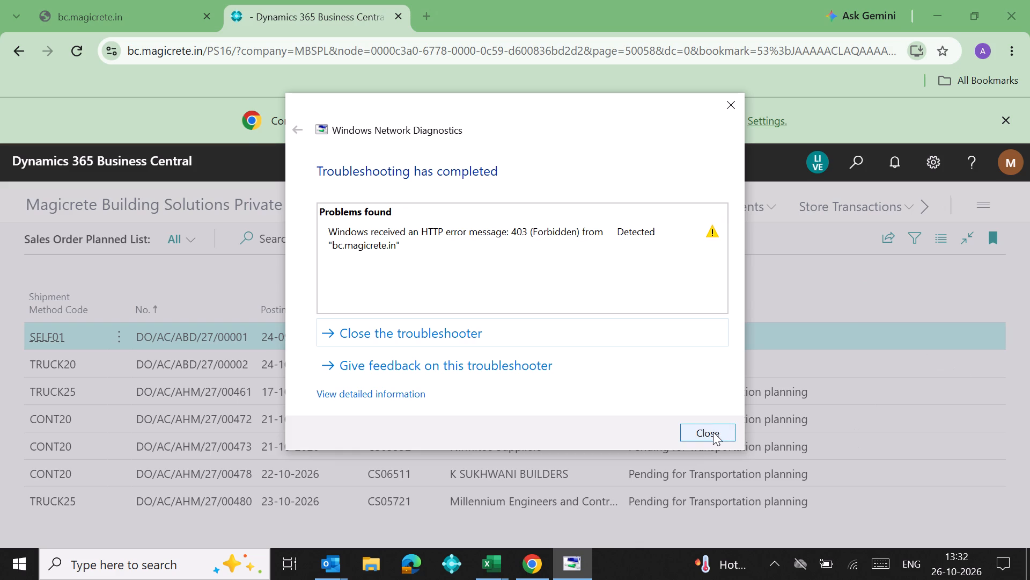
click(676, 399)
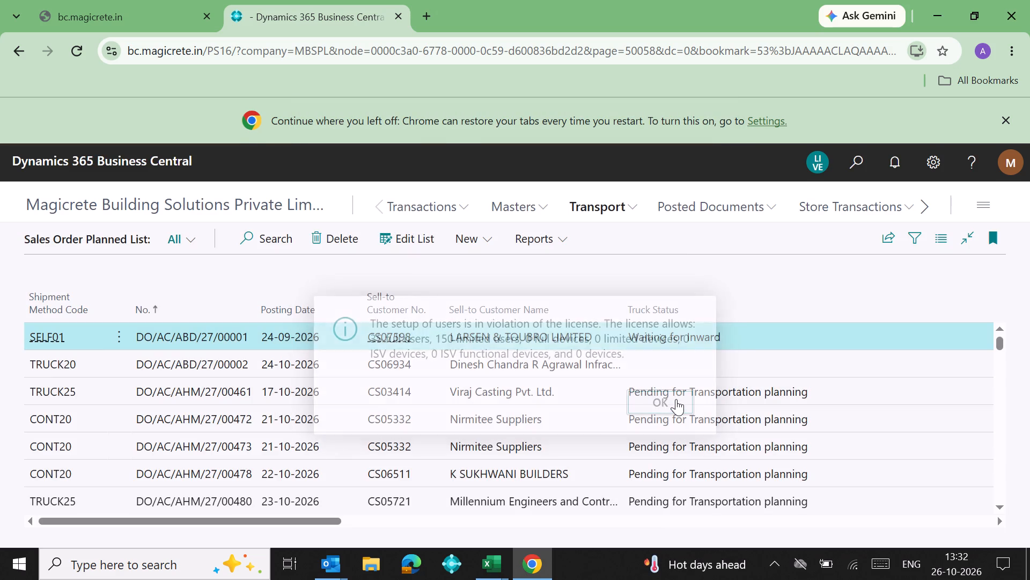
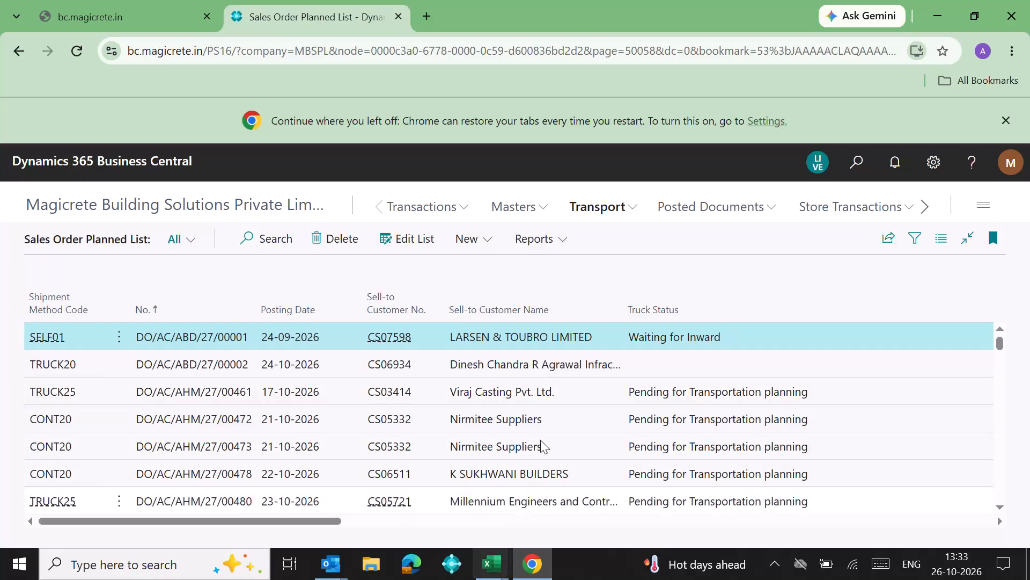
Search the Sales Order Planned List for waghai.
click(247, 237)
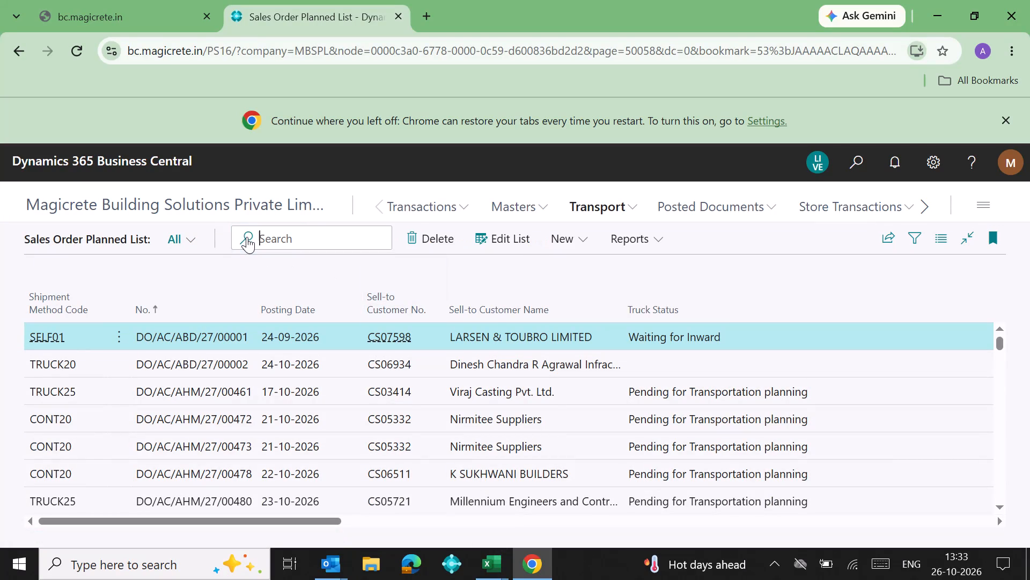
text(waghai)
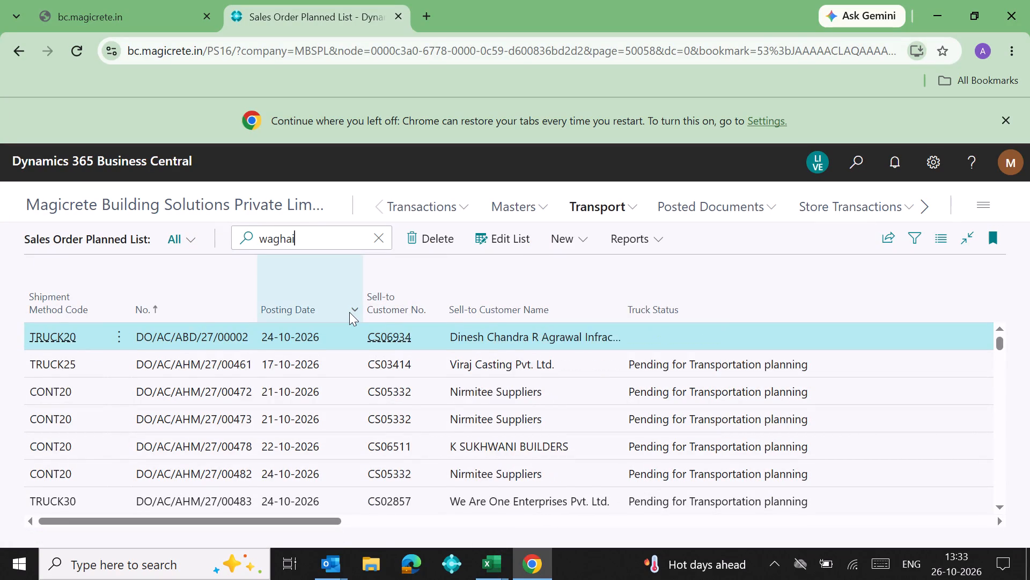
Examine the Amidhara Group order's fields across its row, including truck status and vehicle number, and return to its order number.
triple_click(505, 333)
click(505, 333)
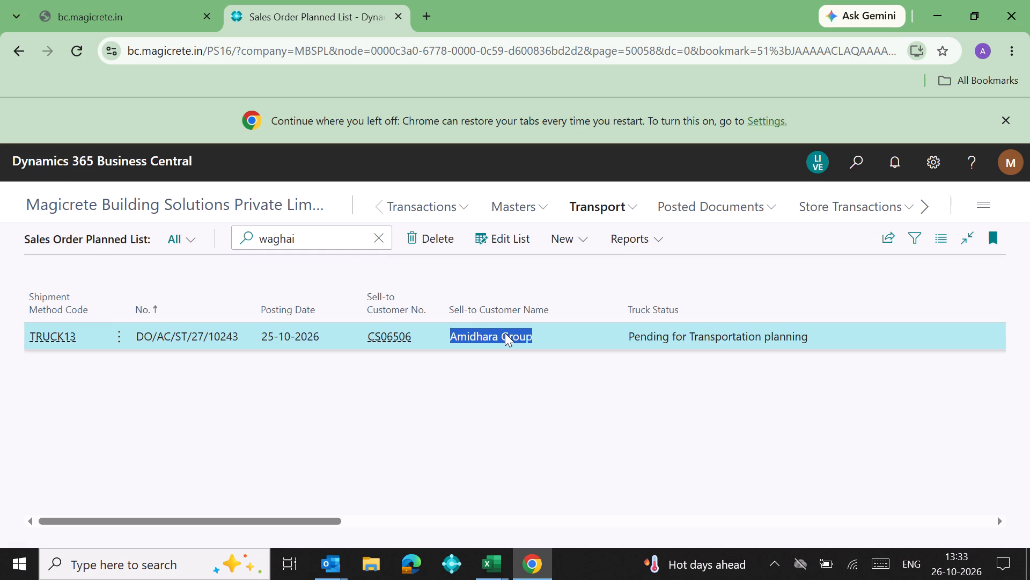
key(Right)
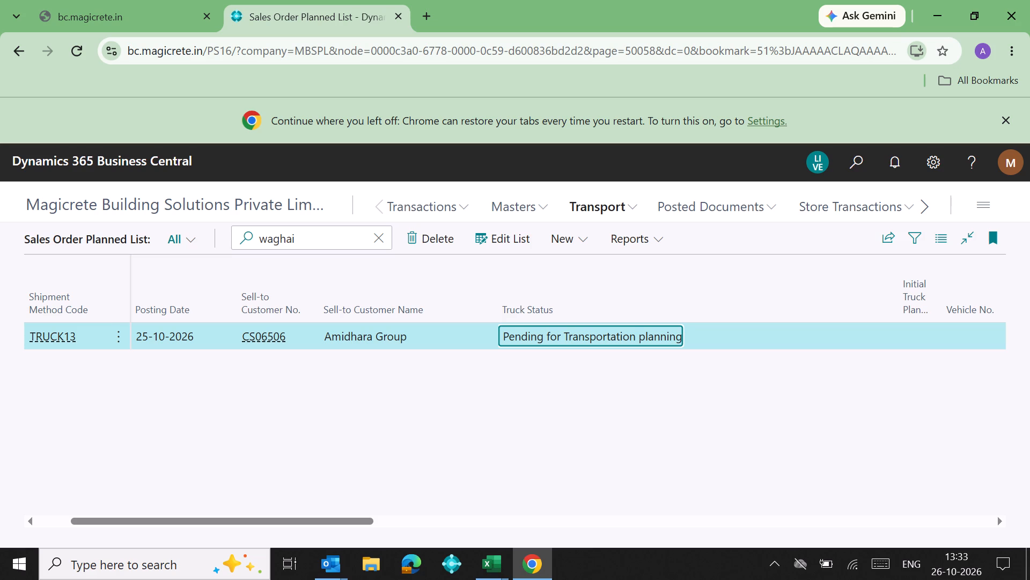
key(Left)
key(Left)
key(Left)
key(Left)
key(Left)
key(Left)
key(Left)
key(Left)
key(Left)
key(Left)
key(Left)
key(Left)
key(Left)
key(Left)
key(Left)
key(Left)
key(Left)
key(Left)
key(Left)
key(Left)
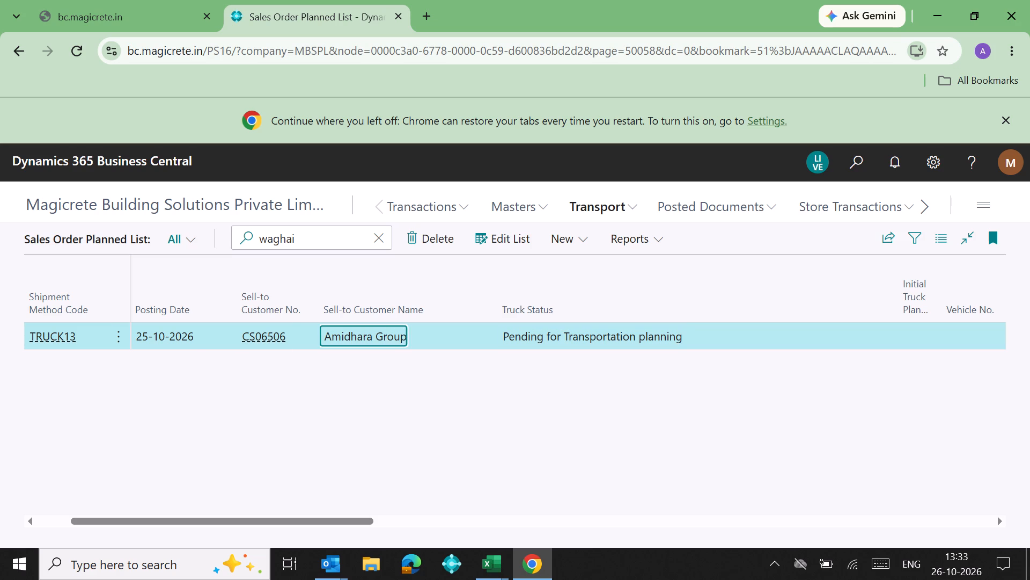
key(Right)
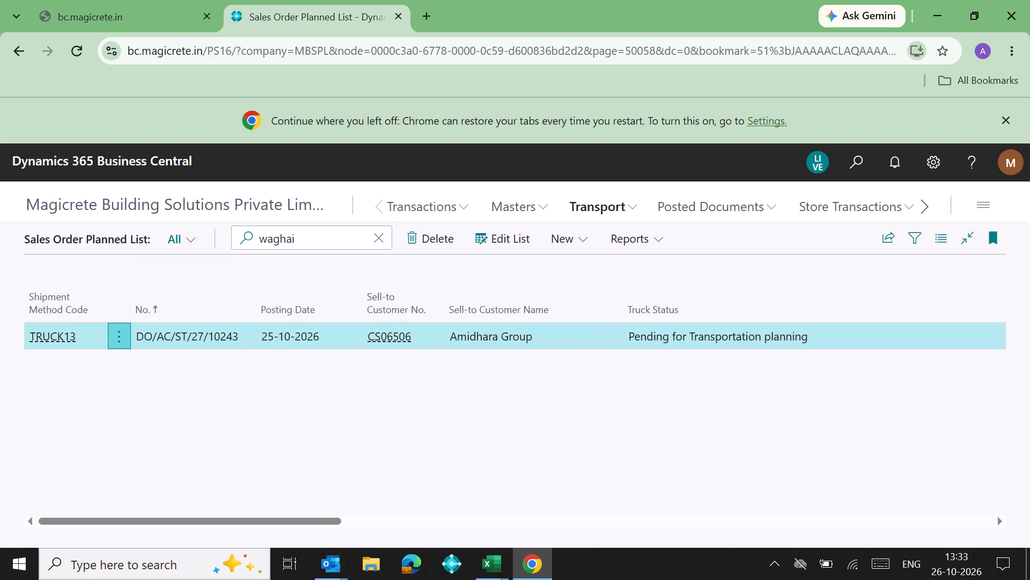
key(Right)
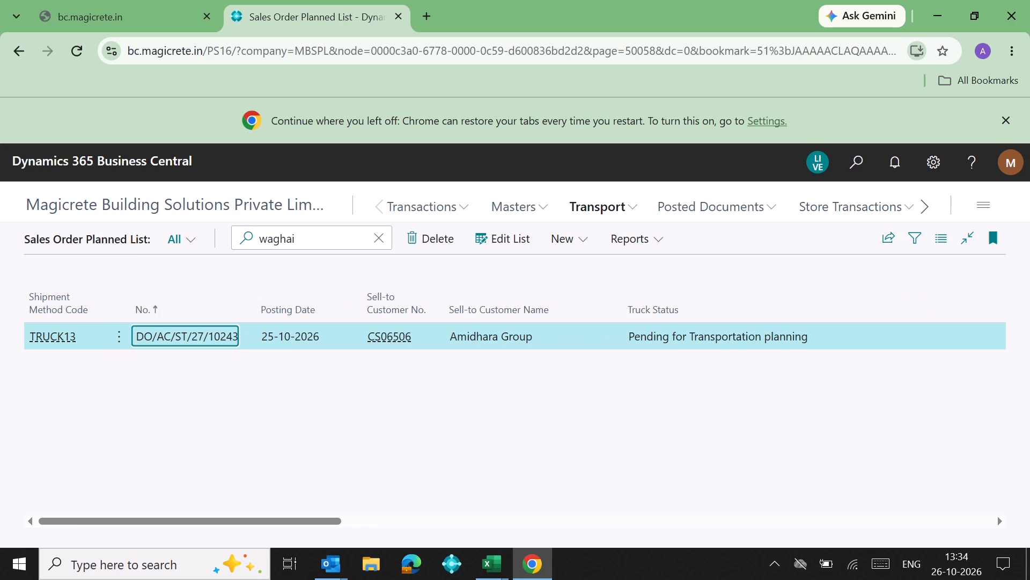
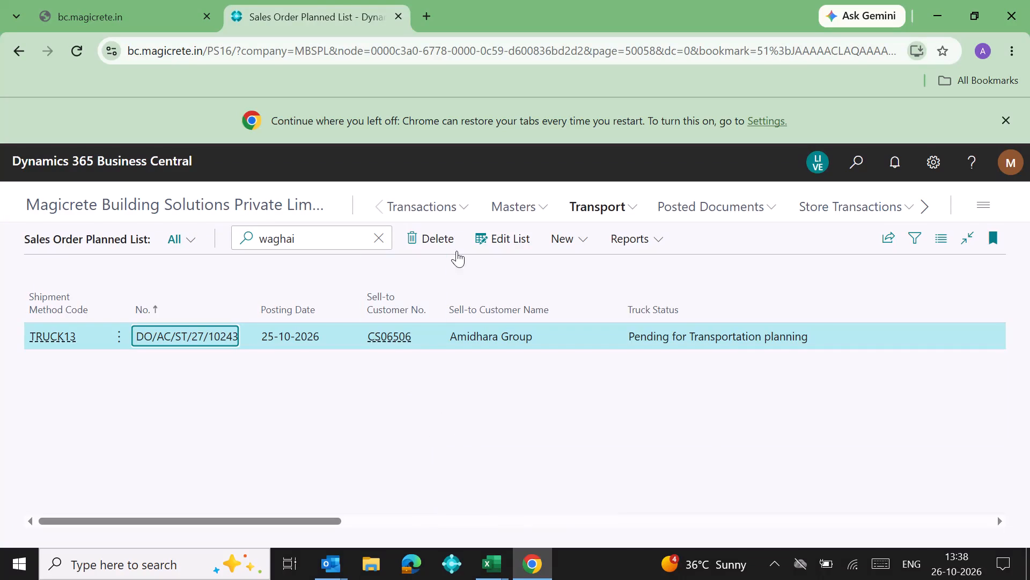
Reopen the Sales Order Planned List from the Transport area and search it for vesu.
click(593, 206)
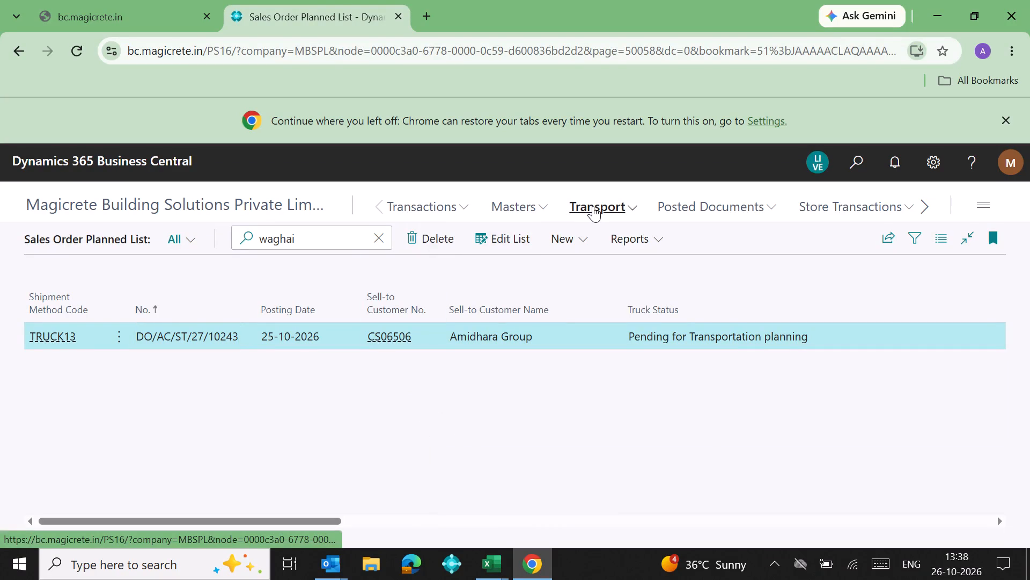
click(85, 260)
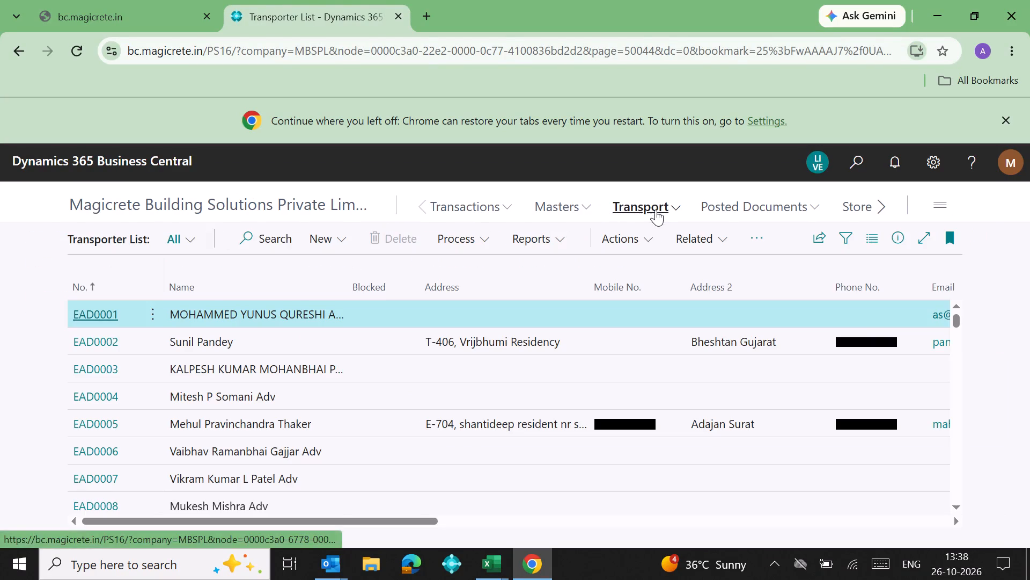
click(656, 209)
click(267, 242)
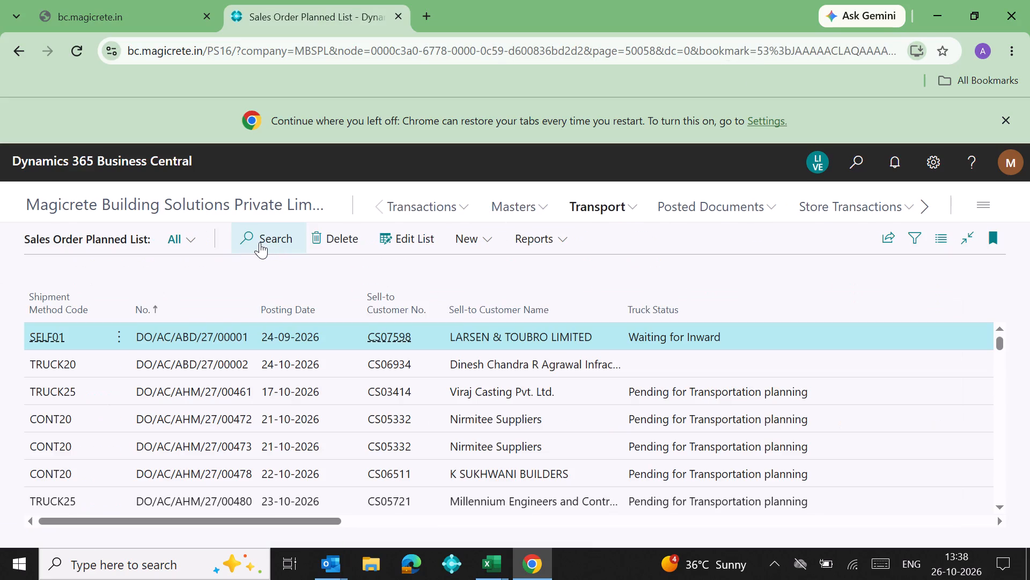
click(245, 238)
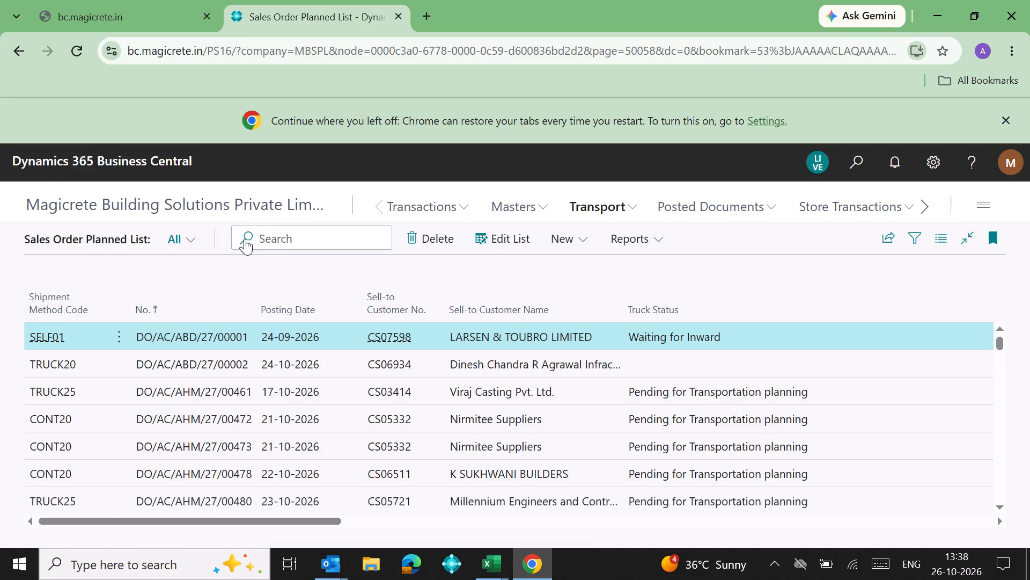
key(b)
key(BackSpace)
key(BackSpace)
key(BackSpace)
text(vesu)
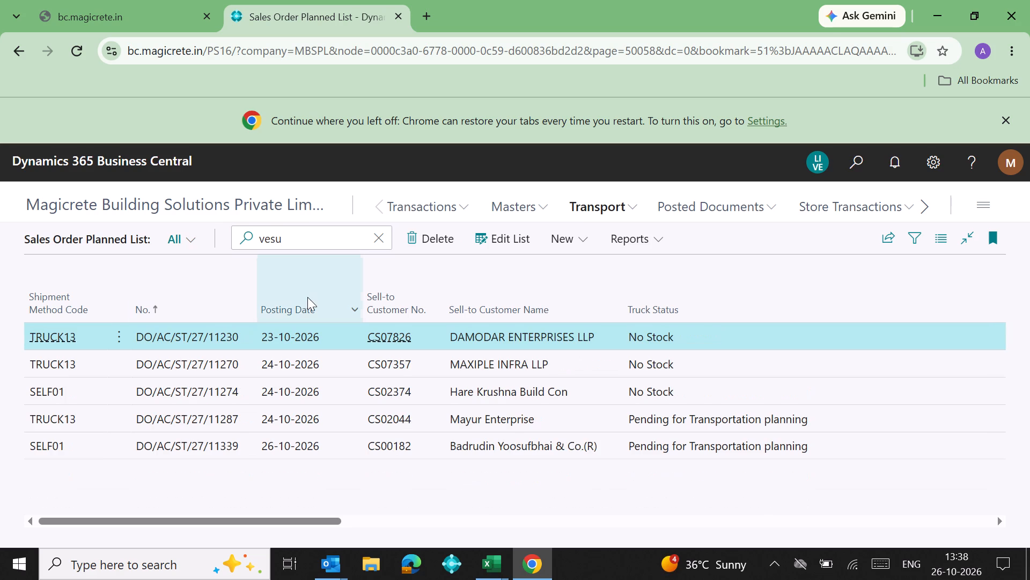
Open the list for editing and check the Mayur Enterprise order's truck status, vehicle number and transporter.
click(509, 236)
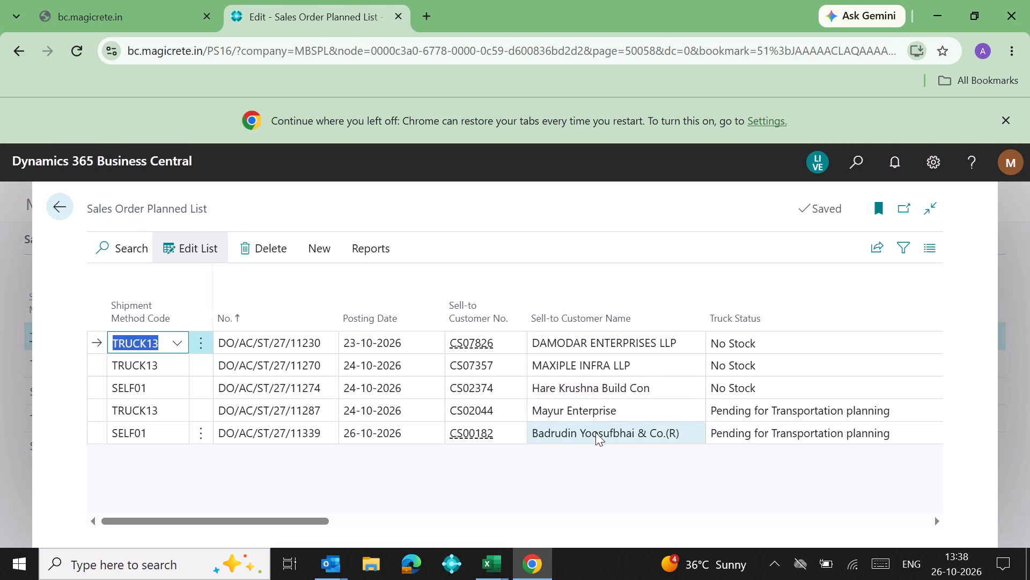
triple_click(586, 409)
click(586, 409)
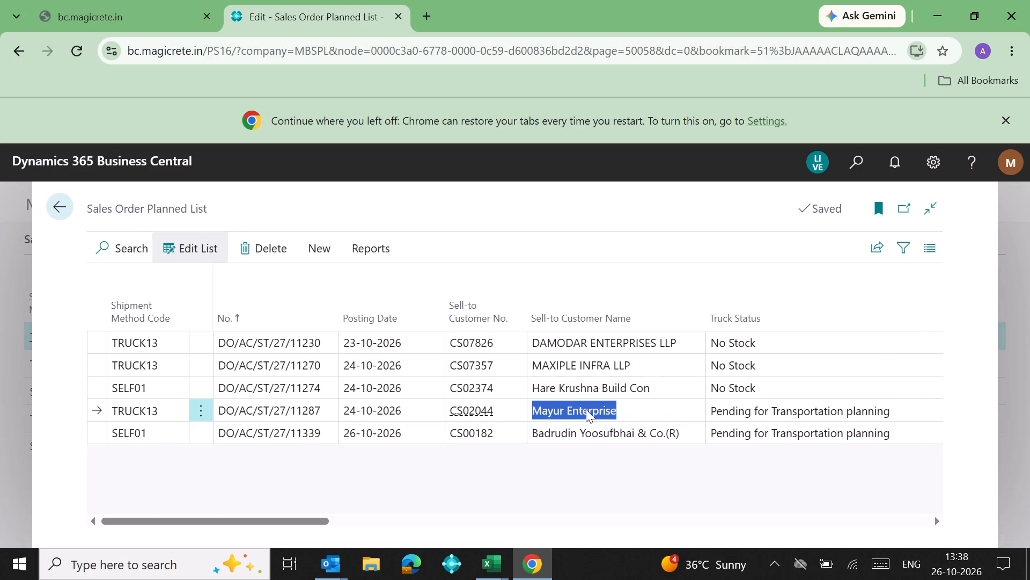
key(Right)
key(Right)
key(Right)
key(Right)
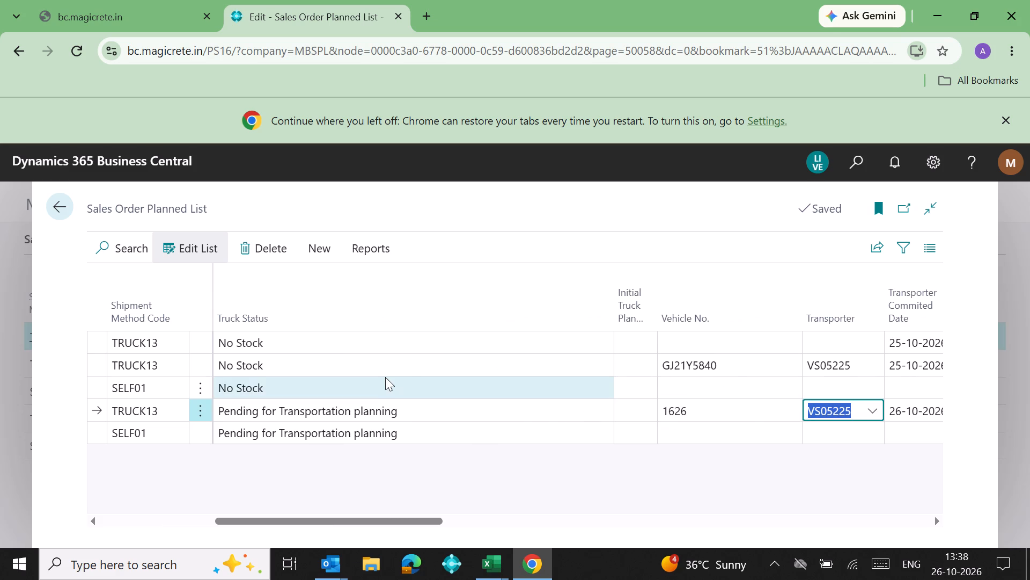
Search the Sales Order Planned List for vehicle number 1626, keeping the list editable.
click(104, 251)
text(1626)
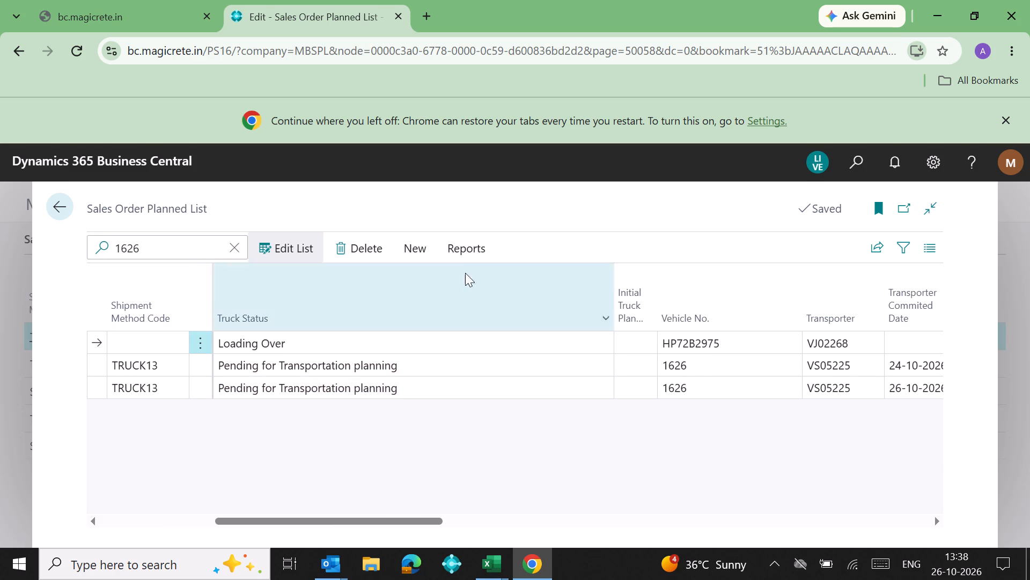
click(277, 252)
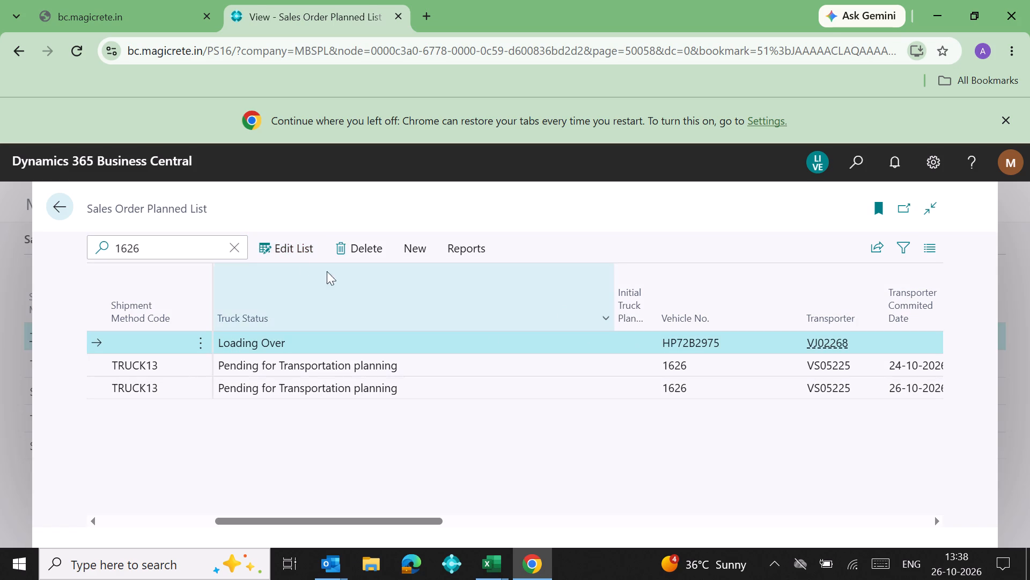
click(284, 248)
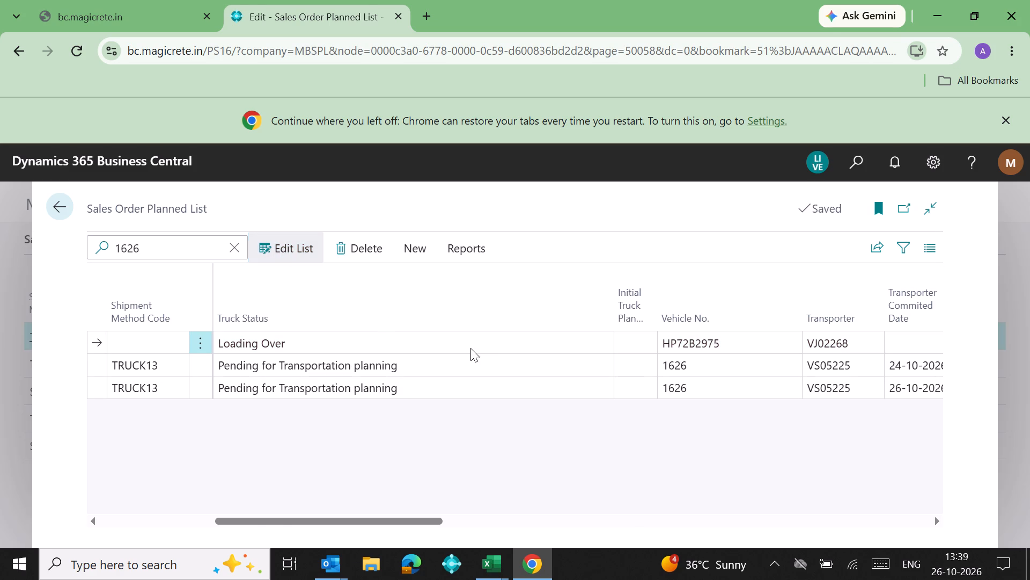
Clear the vehicle number and transporter of the 1626 order committed for 24-10-2026, and accept updating its lines.
triple_click(689, 364)
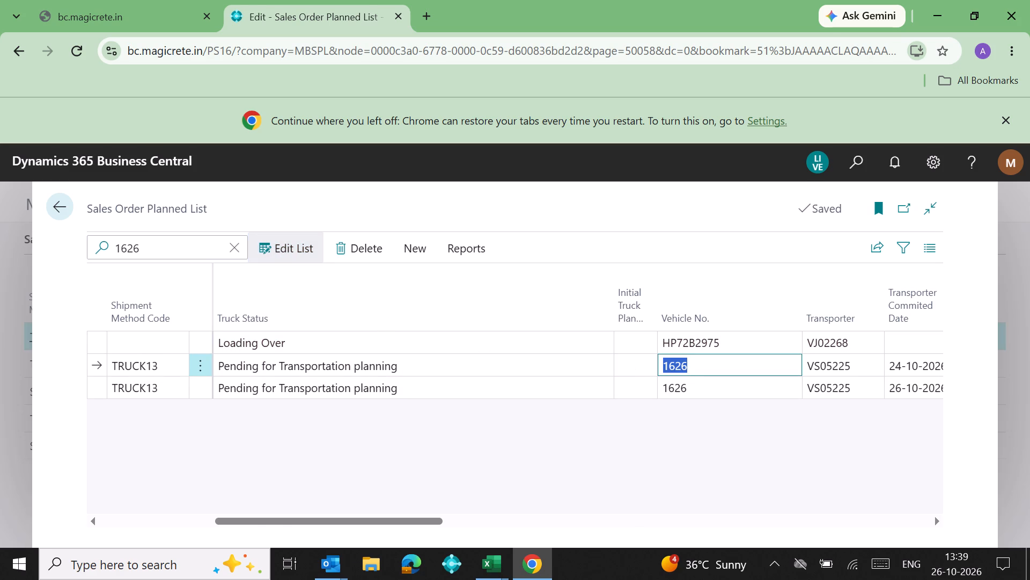
key(Delete)
key(Right)
key(Delete)
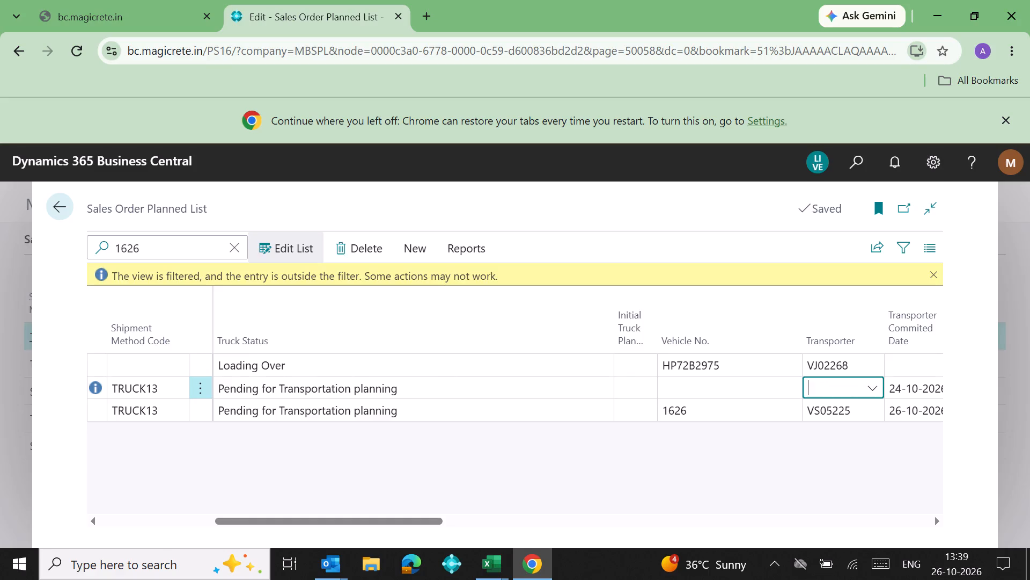
key(Right)
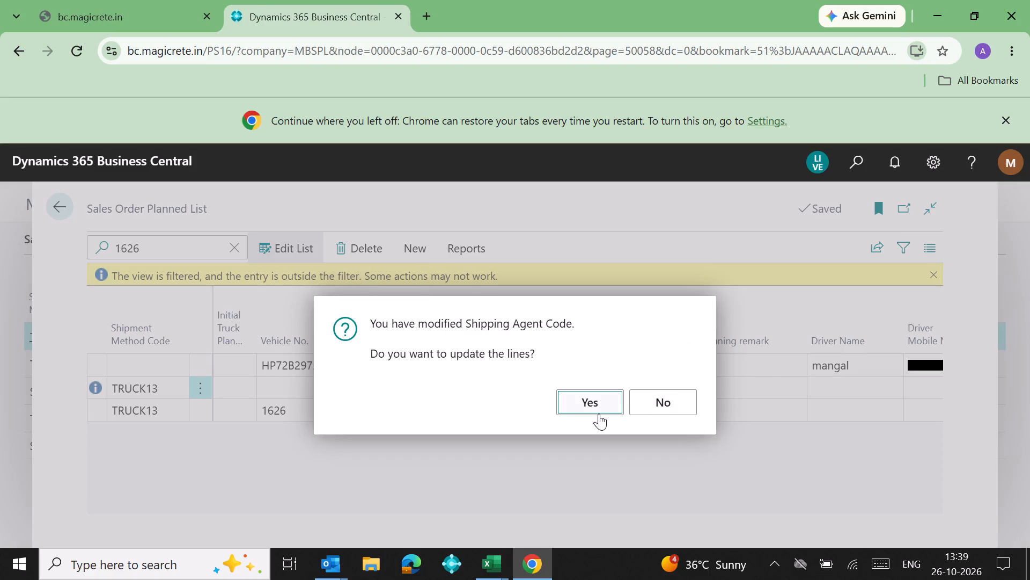
click(597, 410)
click(597, 410)
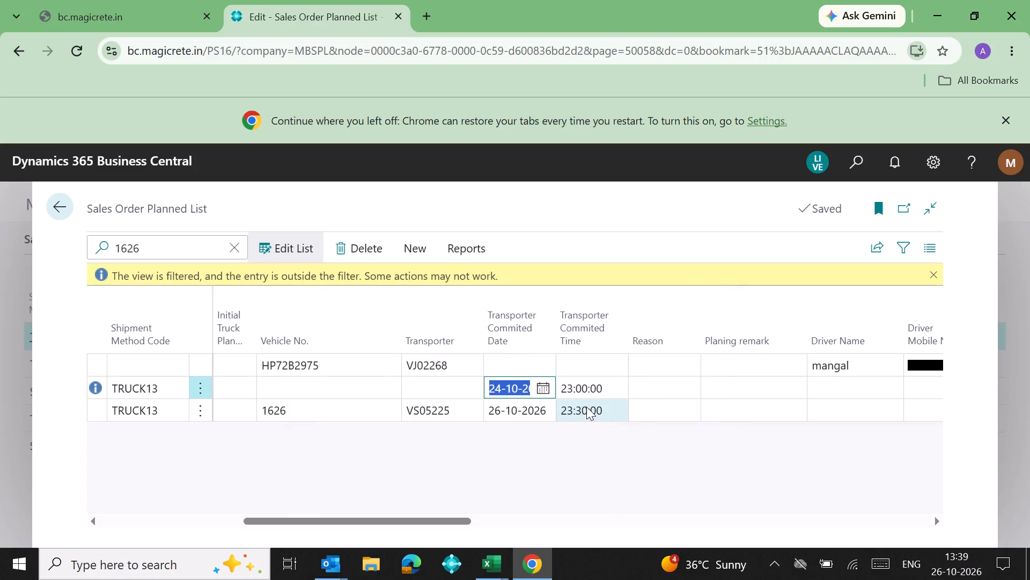
Examine the cleared order's remaining fields across to the ship-to address, area code and transport rate, then close the editable list.
click(586, 407)
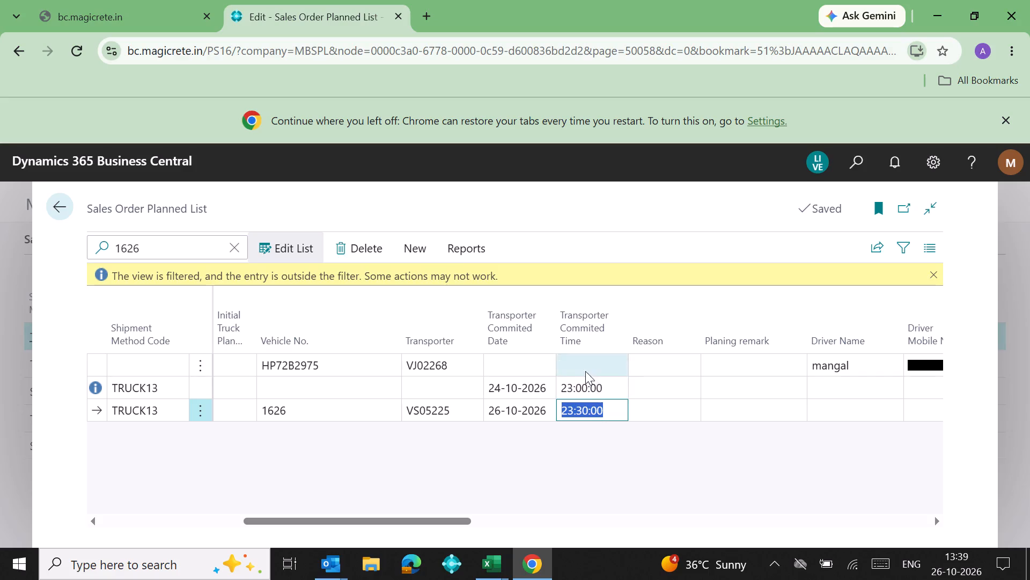
click(645, 386)
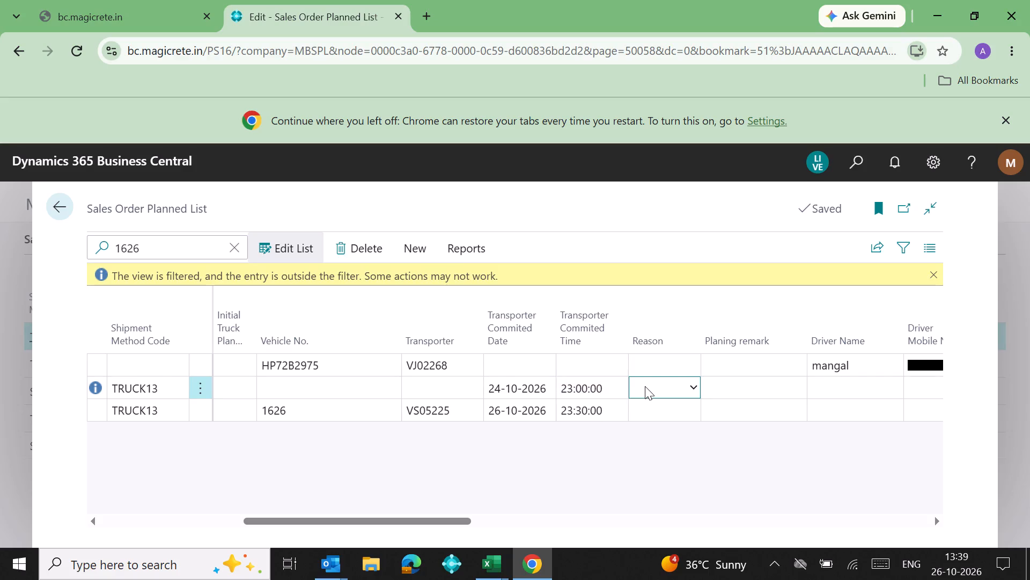
key(Right)
key(Right)
key(Right)
key(Right)
key(Right)
key(Right)
key(Right)
key(Right)
key(Right)
key(Right)
key(Right)
key(Right)
key(Right)
key(Right)
key(Right)
key(Right)
key(Right)
key(Right)
key(Right)
key(Right)
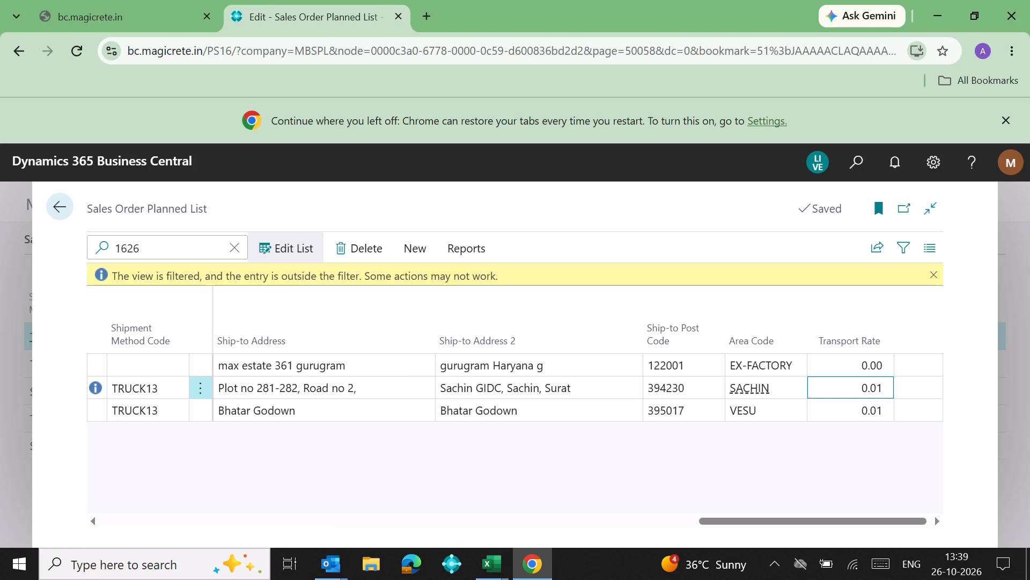
click(57, 209)
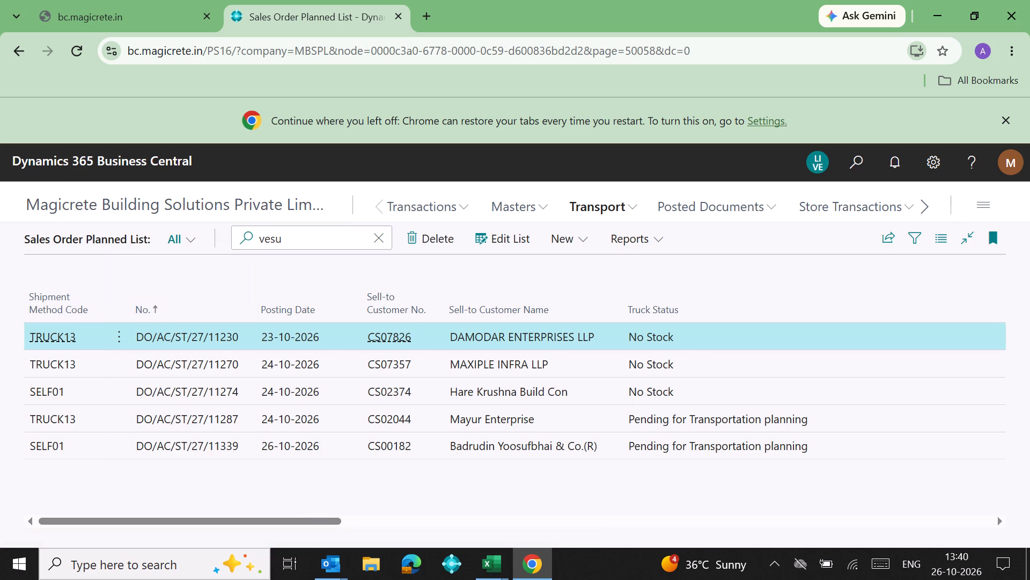
Switch to the Book1 workbook in Excel and examine the Ceramica Galaxy order in row 18 across its columns.
click(490, 564)
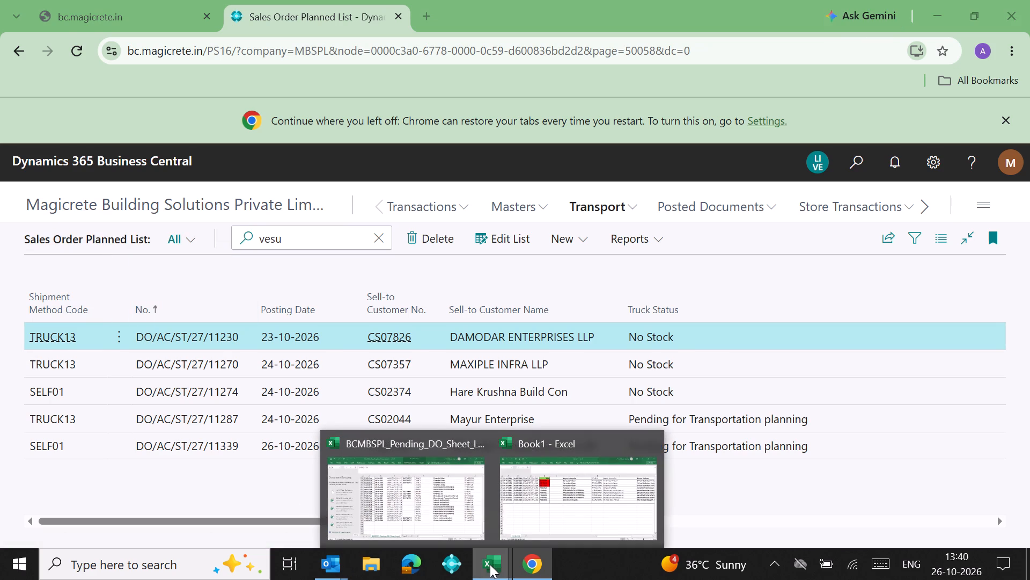
click(548, 524)
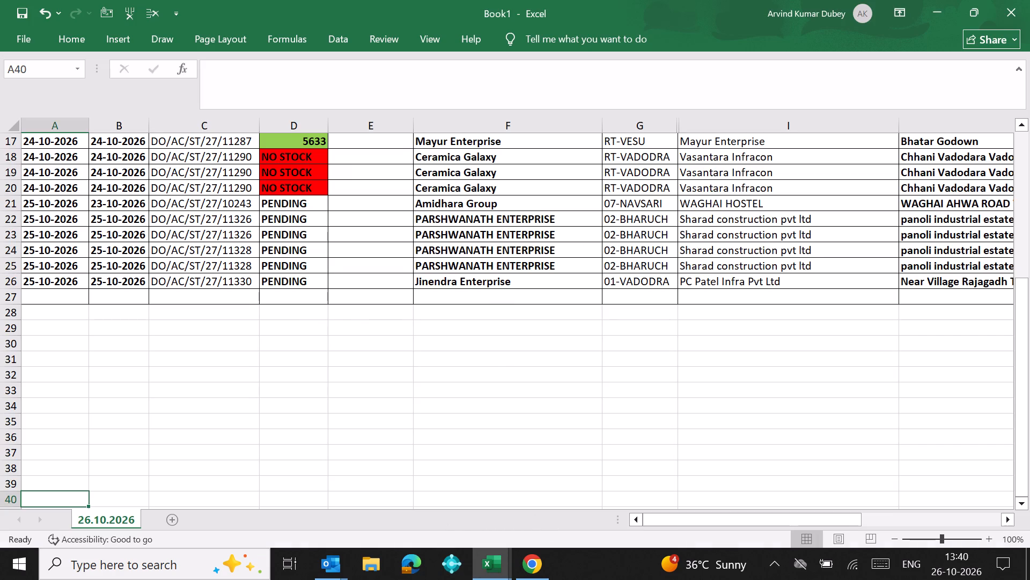
click(458, 156)
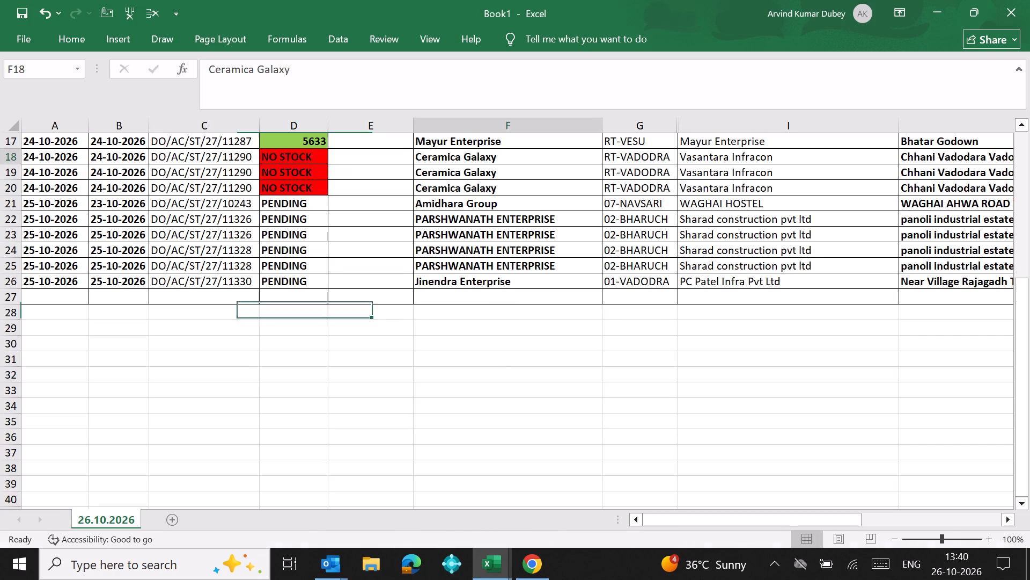
key(Right)
key(Right)
key(Right)
key(Right)
key(Right)
key(Right)
key(Right)
key(Right)
key(Right)
key(Right)
key(Right)
key(Right)
key(Right)
key(Right)
key(Right)
key(Right)
key(Left)
key(Left)
key(Left)
key(Left)
key(Left)
key(Left)
key(Left)
key(Left)
key(Left)
key(Left)
key(Left)
key(Left)
key(Left)
key(Left)
key(Left)
key(Left)
key(Left)
key(Left)
key(Left)
key(Left)
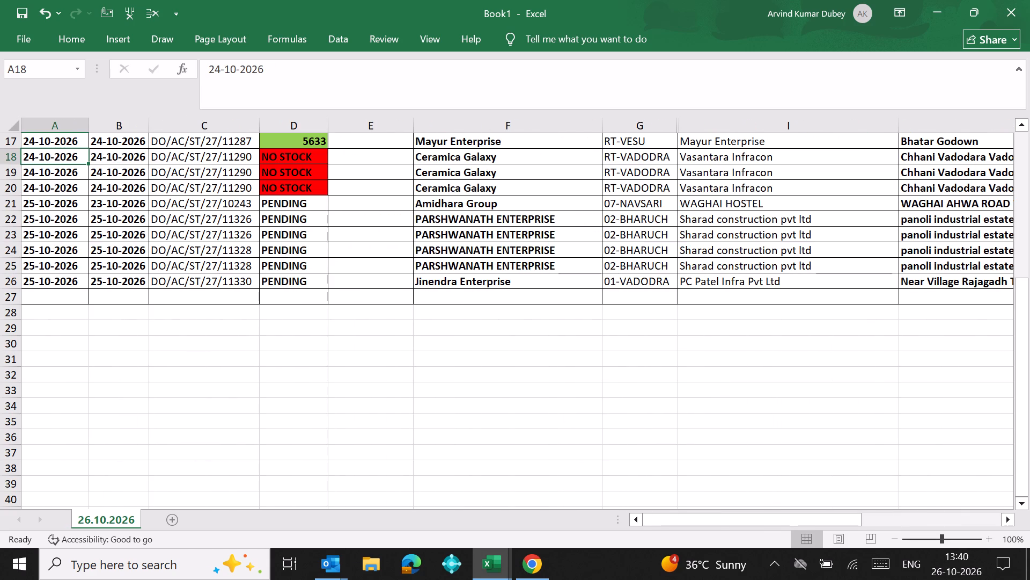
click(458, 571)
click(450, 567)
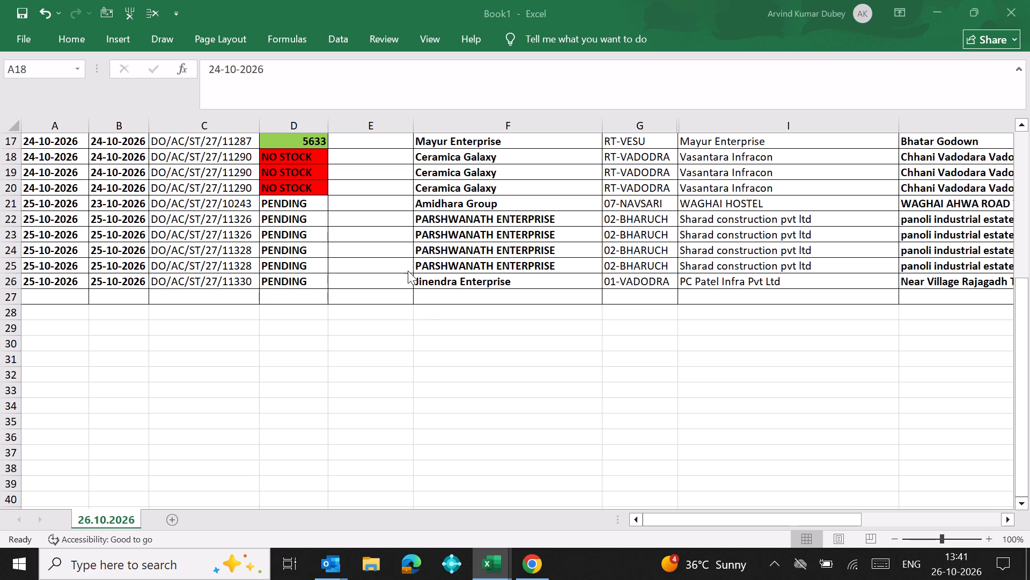
Examine the pending PARSHWANATH ENTERPRISE order in row 22 across to its ship-to address and back to its posting date.
click(321, 219)
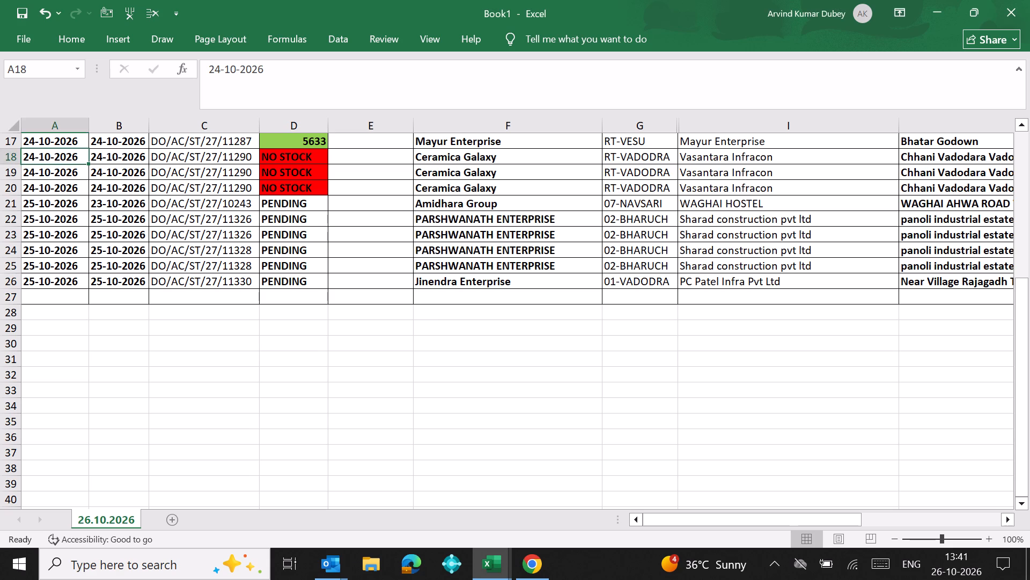
click(305, 223)
key(Right)
key(Right)
key(Right)
key(Right)
key(Right)
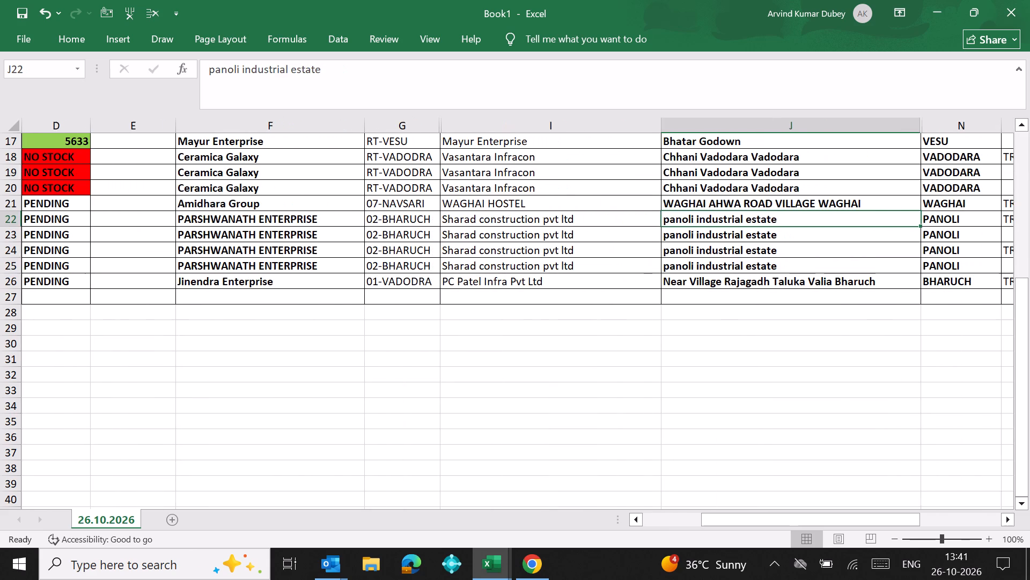
key(Left)
key(Left)
key(Left)
key(Left)
key(Left)
key(Left)
key(Left)
key(Left)
key(Left)
key(Left)
key(Left)
key(Left)
key(Left)
key(Left)
key(Left)
key(Left)
key(Left)
key(Left)
key(Left)
key(Left)
Set the vehicle number of the Jinendra Enterprise order DO/AC/ST/27/11330 to 3816.
key(Down)
key(Down)
key(Down)
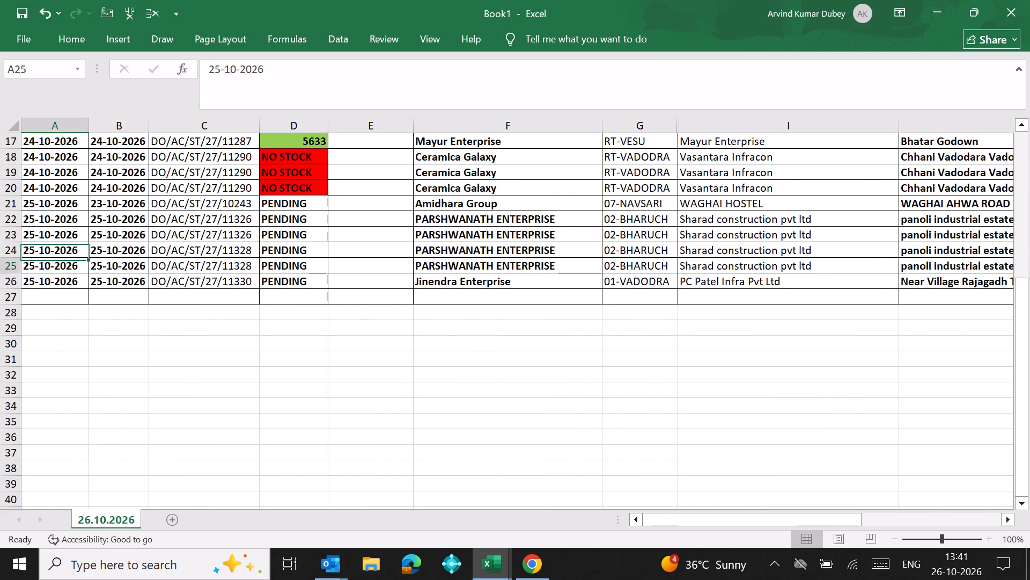
key(Right)
key(Right)
key(Down)
key(Right)
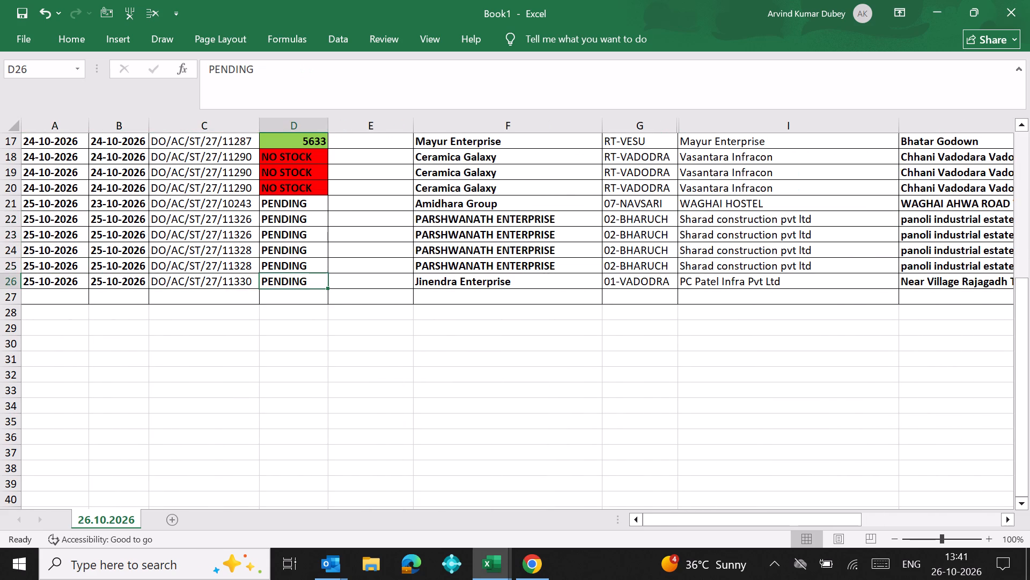
text(3816)
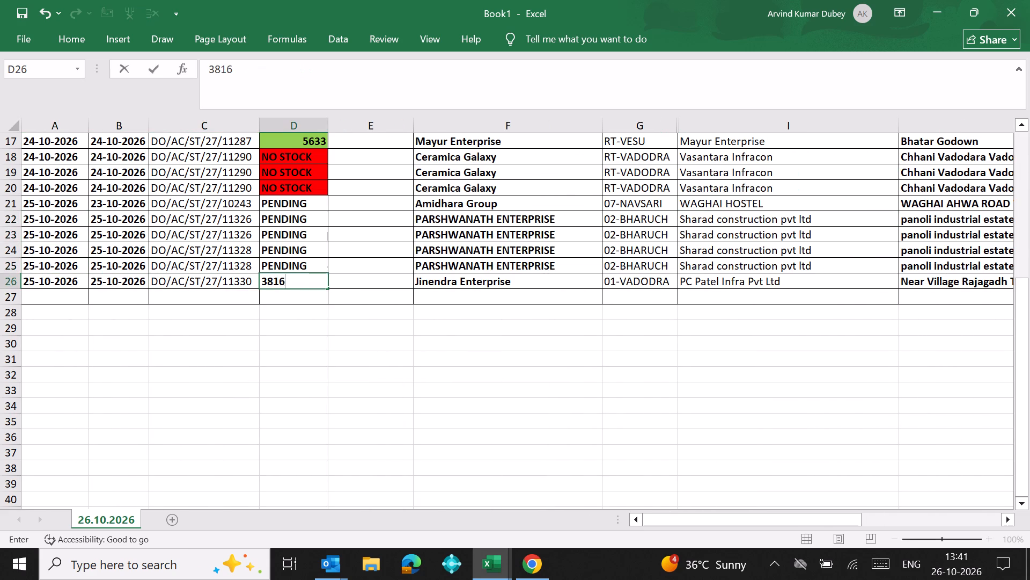
key(Up)
Set the vehicle number to 4595 on both PARSHWANATH ENTERPRISE rows of order DO/AC/ST/27/11326.
key(Up)
key(Up)
key(Up)
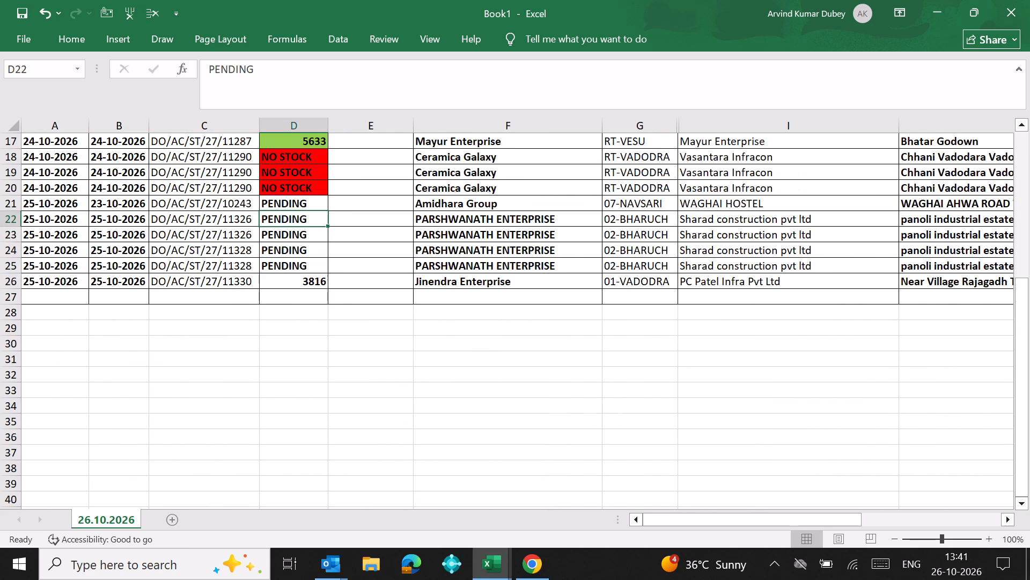
text(4595)
key(Down)
key(ctrl+d)
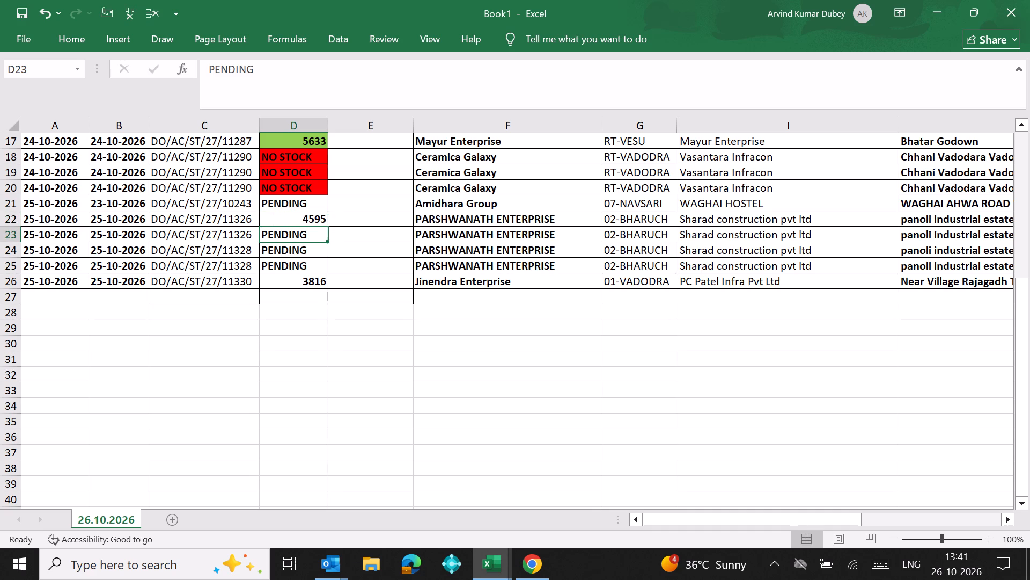
key(Up)
key(Up)
key(Up)
key(Up)
key(Up)
key(Up)
key(Up)
key(Up)
key(Up)
key(Up)
key(Up)
key(Up)
key(Up)
key(Up)
key(Up)
key(Up)
key(Up)
key(Up)
key(Up)
key(Up)
key(Up)
key(Up)
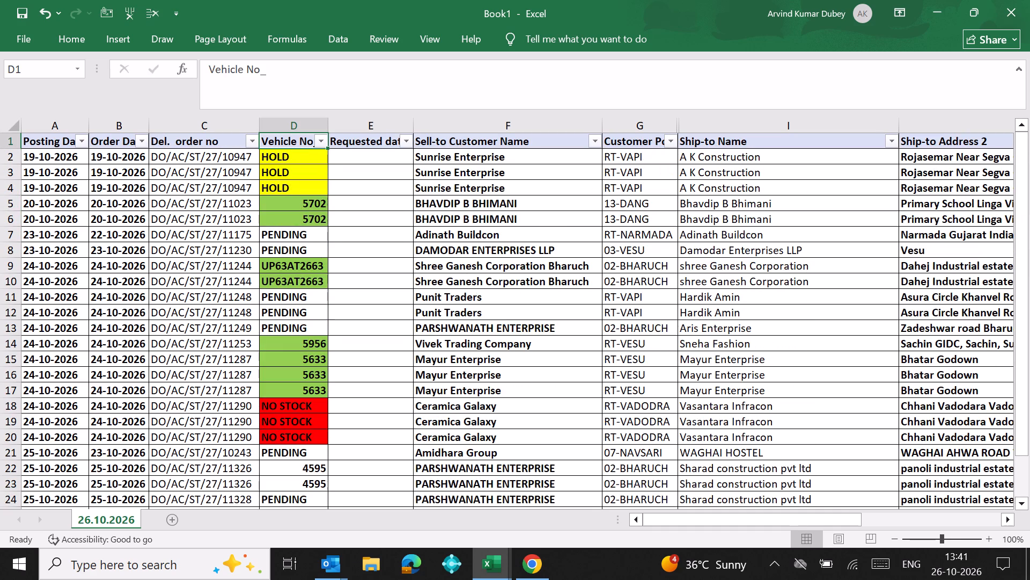
key(Down)
key(Down)
key(Down)
key(Down)
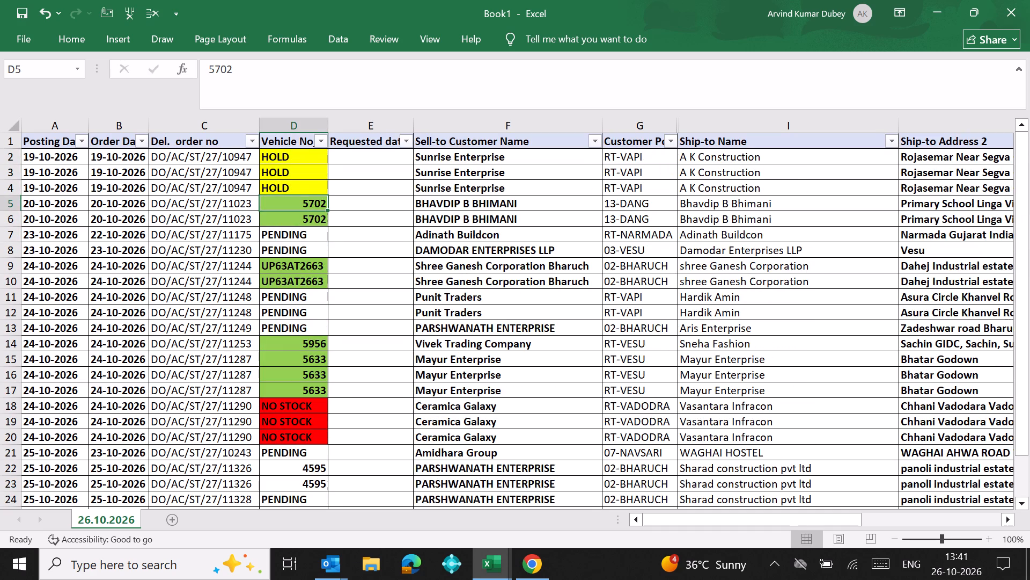
click(454, 566)
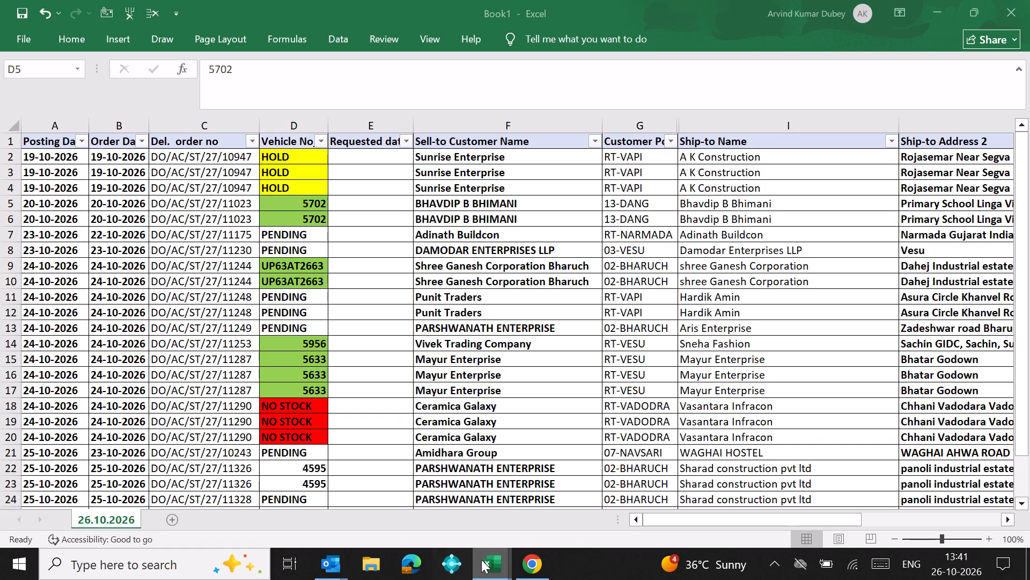
click(528, 560)
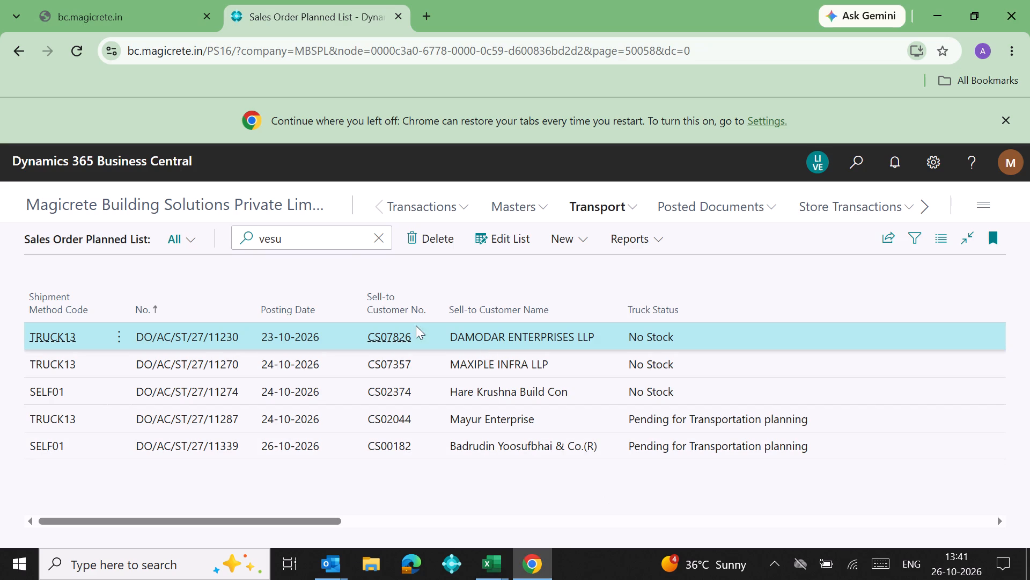
triple_click(310, 236)
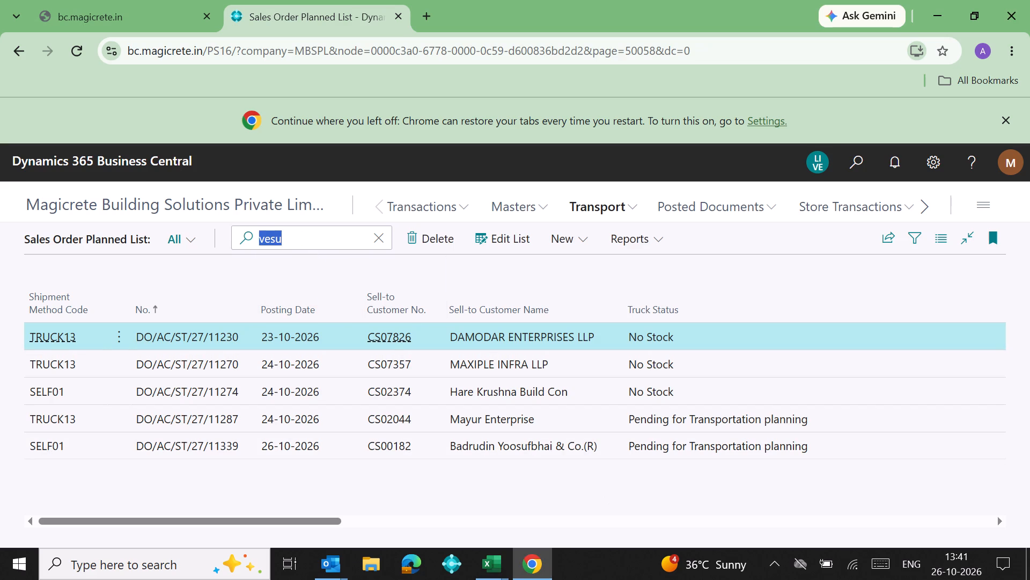
text(11023)
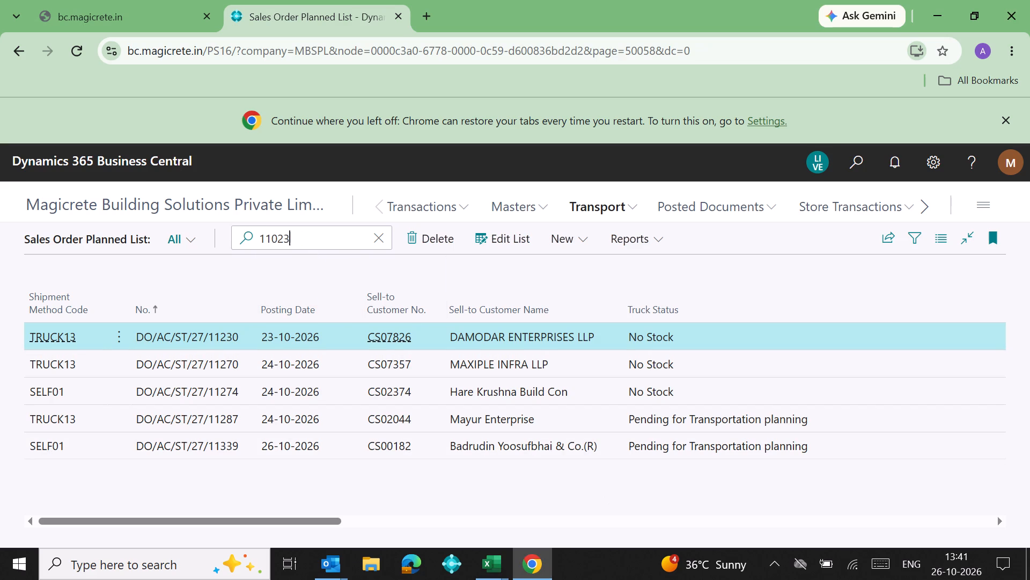
click(504, 236)
triple_click(592, 340)
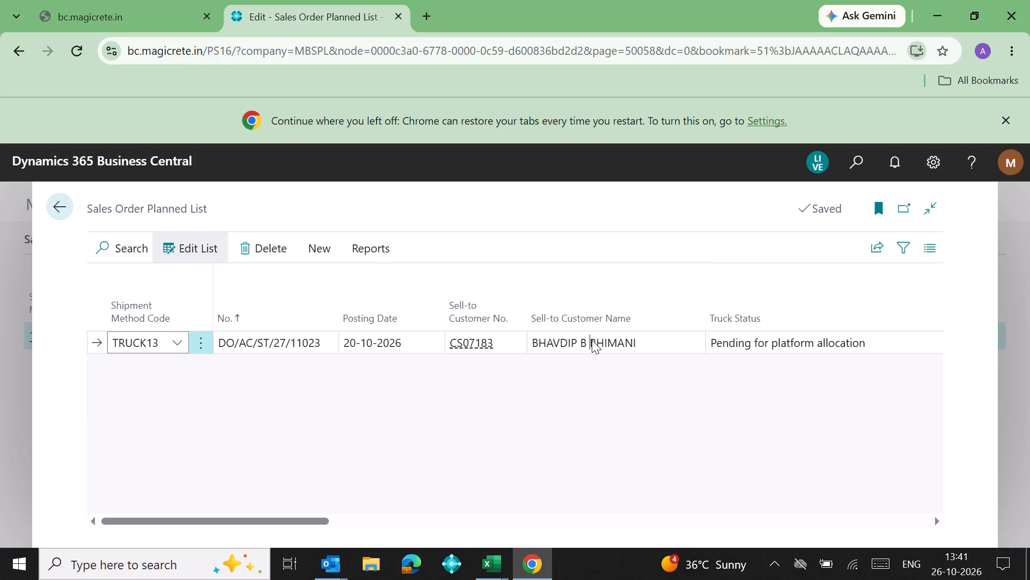
click(592, 340)
key(Right)
key(Right)
key(Right)
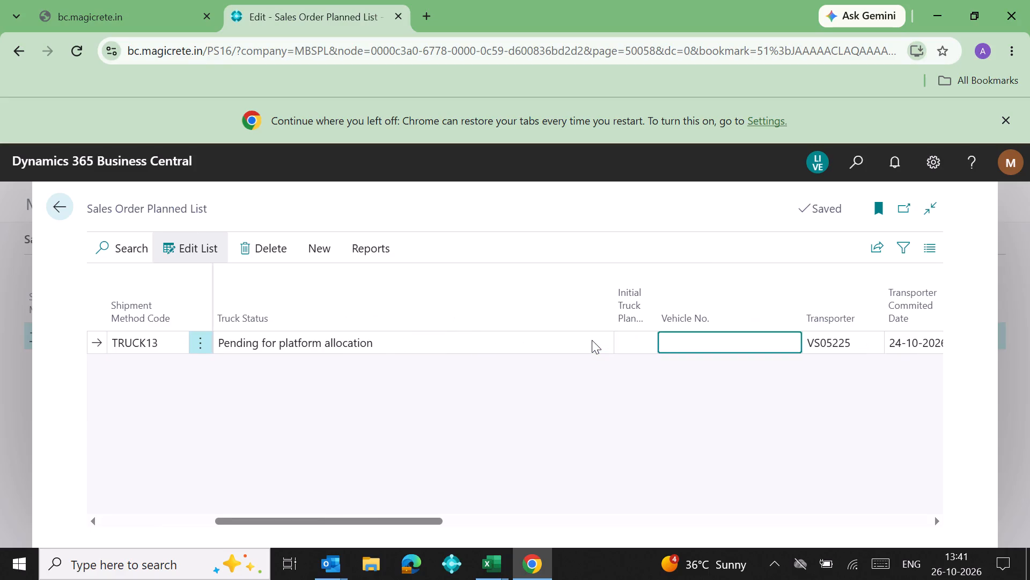
text(5702)
Clear the driver name, driver mobile number and driving license fields of order DO/AC/ST/27/11023.
key(Right)
key(Right)
key(Right)
key(Right)
key(Right)
key(Right)
key(Right)
key(Right)
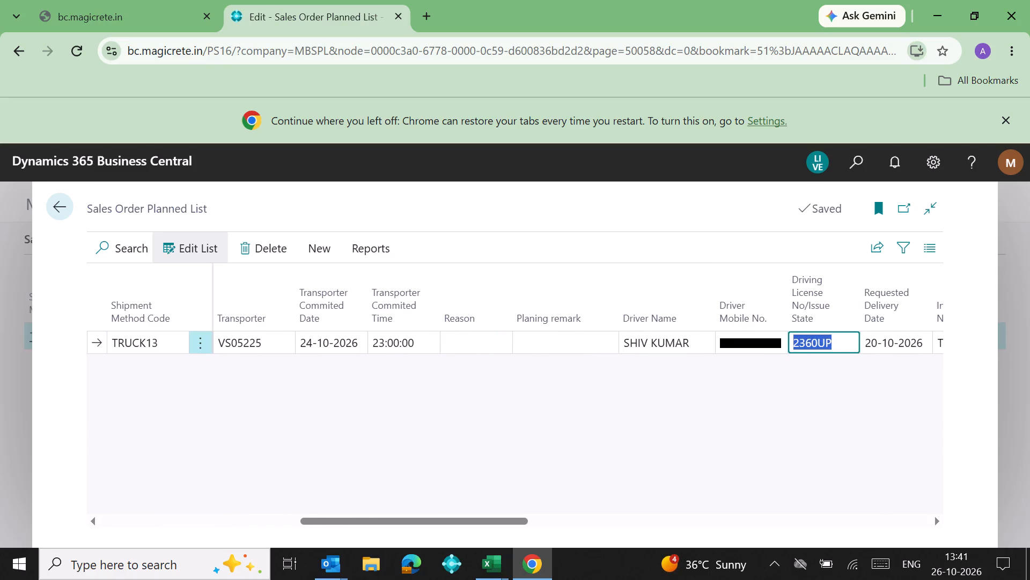
key(Left)
key(Left)
key(Delete)
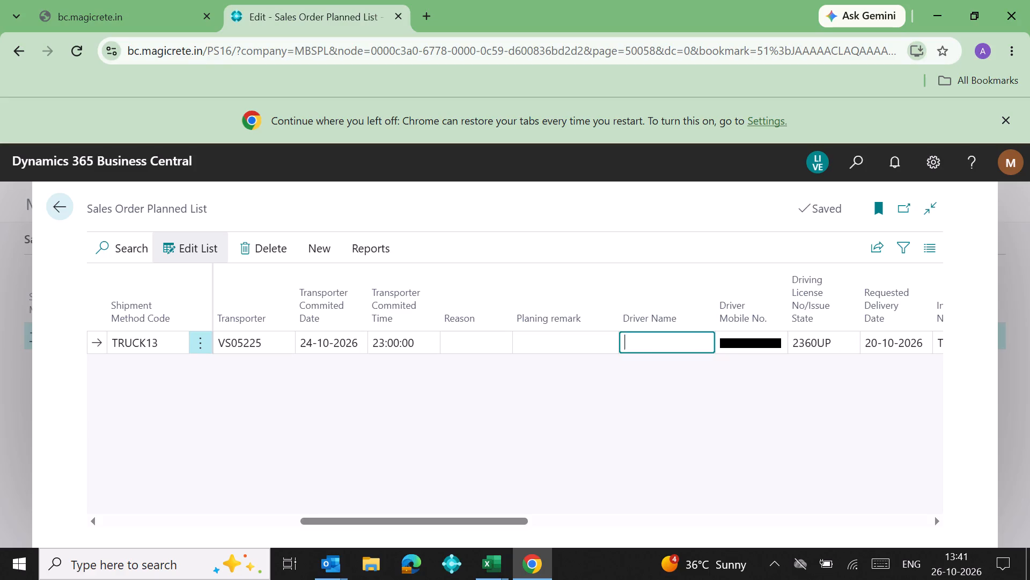
key(Right)
key(Delete)
key(Right)
key(Delete)
key(Right)
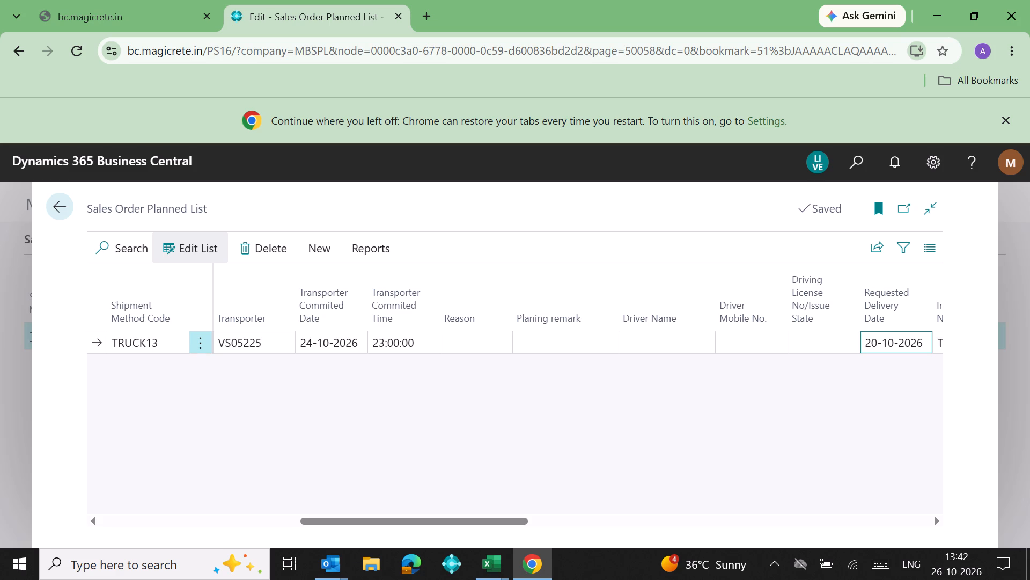
Examine the remaining fields of order DO/AC/ST/27/11023 through to the transport rate and leave list editing.
key(Right)
key(Right)
key(Right)
key(Right)
key(Right)
key(Right)
key(Right)
key(Right)
key(Right)
key(Right)
key(Right)
key(Right)
key(Right)
key(Right)
key(Right)
key(Right)
key(Right)
key(Right)
key(Right)
key(Right)
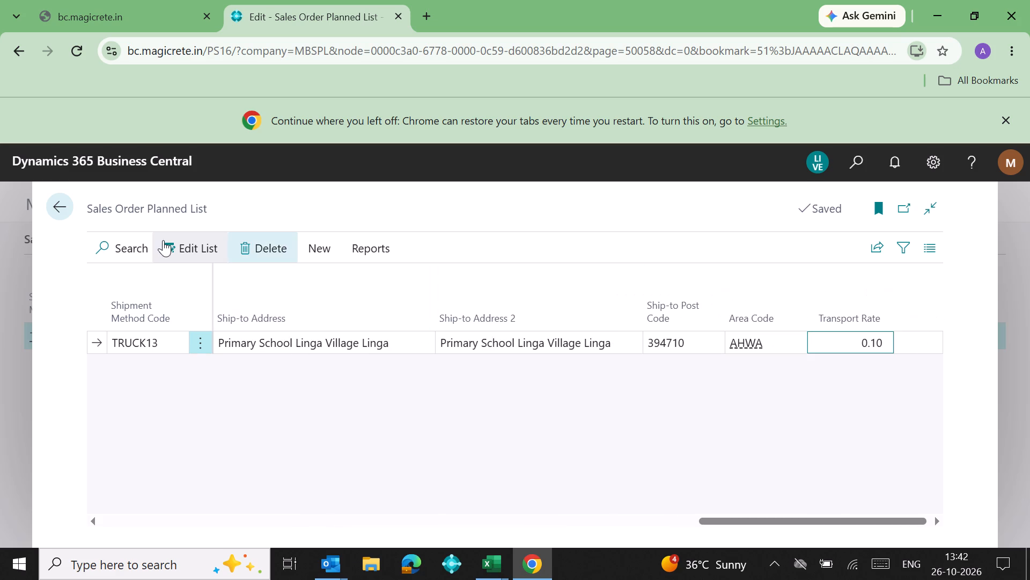
click(62, 211)
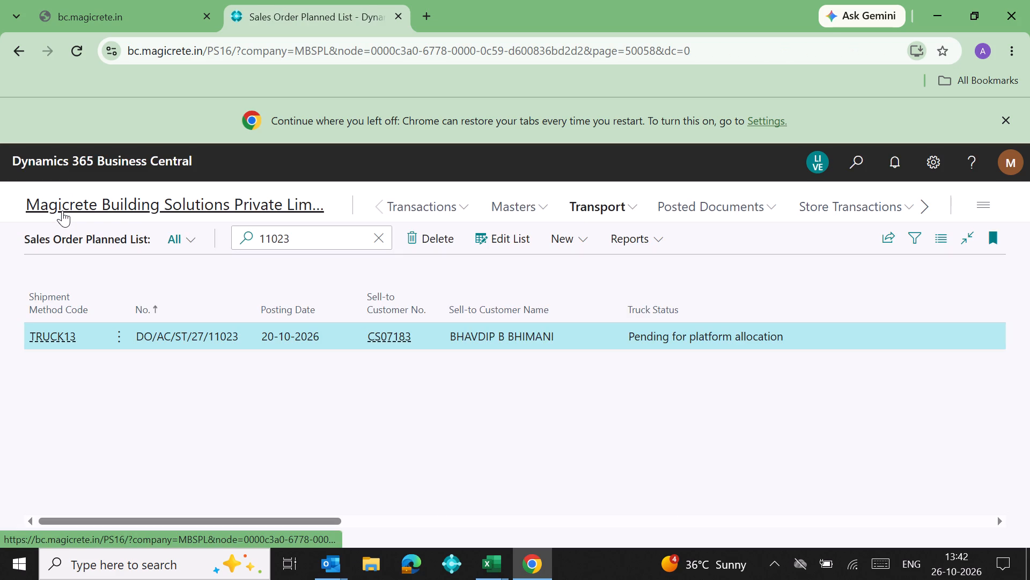
Check the planned-list entry of order DO/AC/ST/27/11023 across to the transport rate and back to its vehicle number.
triple_click(184, 338)
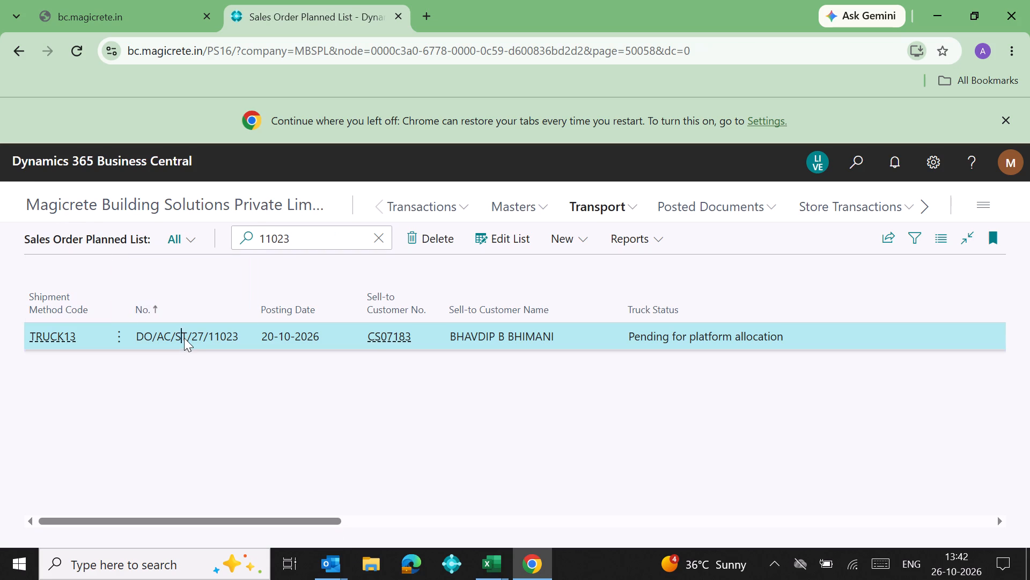
key(Right)
key(Right)
key(Right)
key(Right)
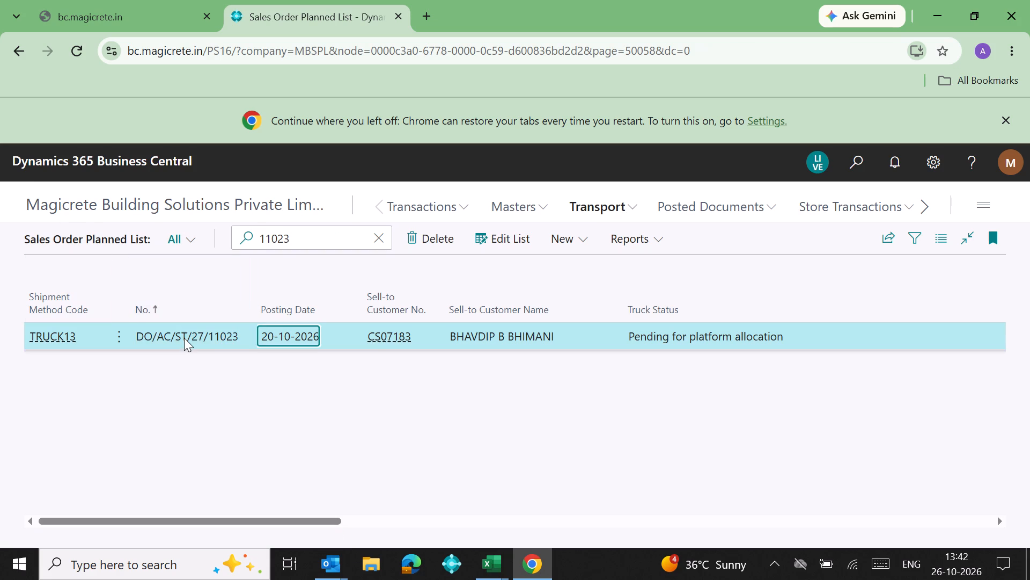
key(Right)
key(Right)
key(Right)
key(Right)
key(Right)
key(Right)
key(Right)
key(Right)
key(Right)
key(Right)
key(Right)
key(Right)
key(Right)
key(Right)
key(Right)
key(Right)
key(Right)
key(Right)
key(Right)
key(Right)
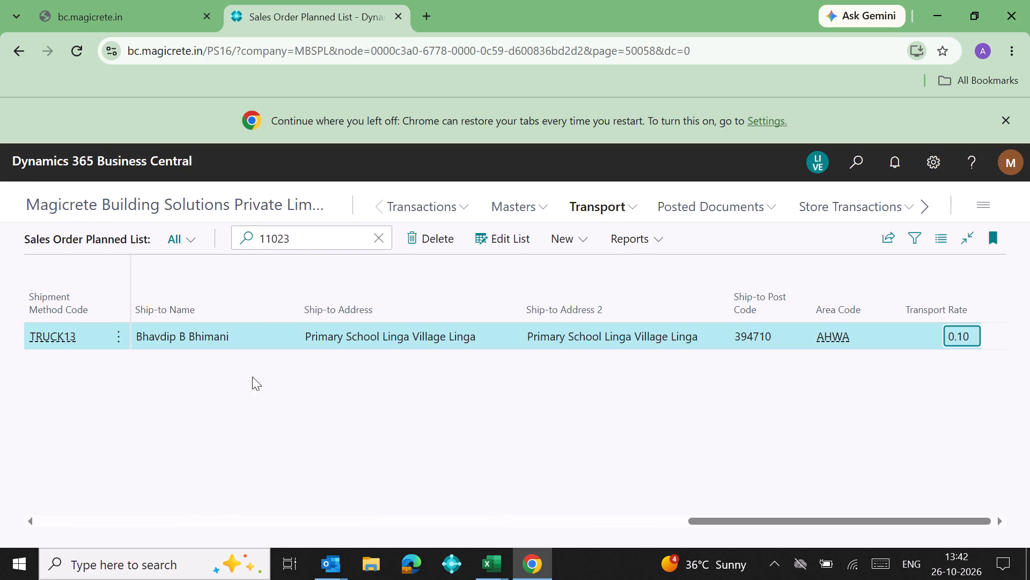
click(94, 519)
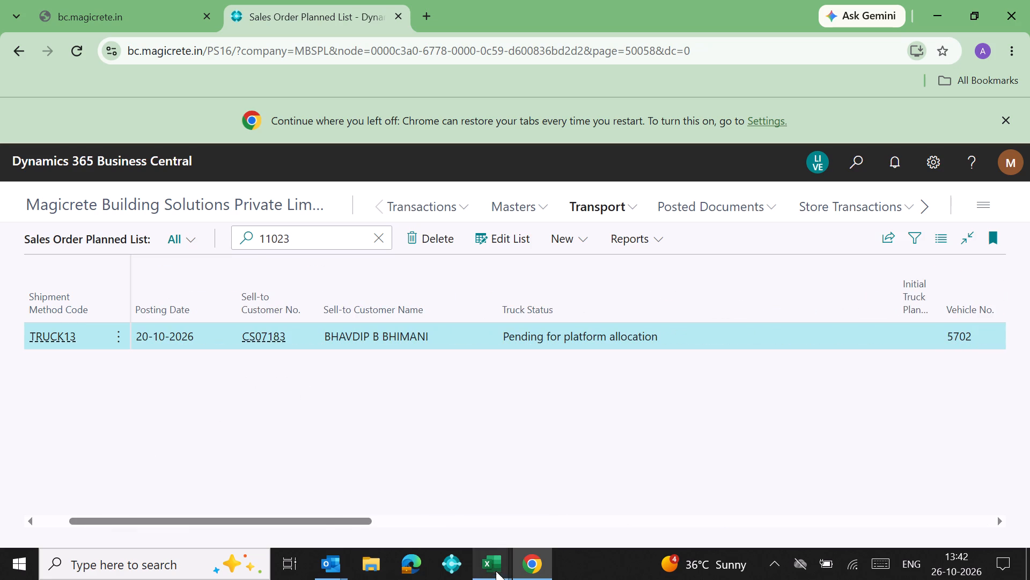
Switch to the Excel order sheet and review the vehicle number column from order DO/AC/ST/27/11023 down to the first Mayur Enterprise row.
click(490, 562)
click(528, 531)
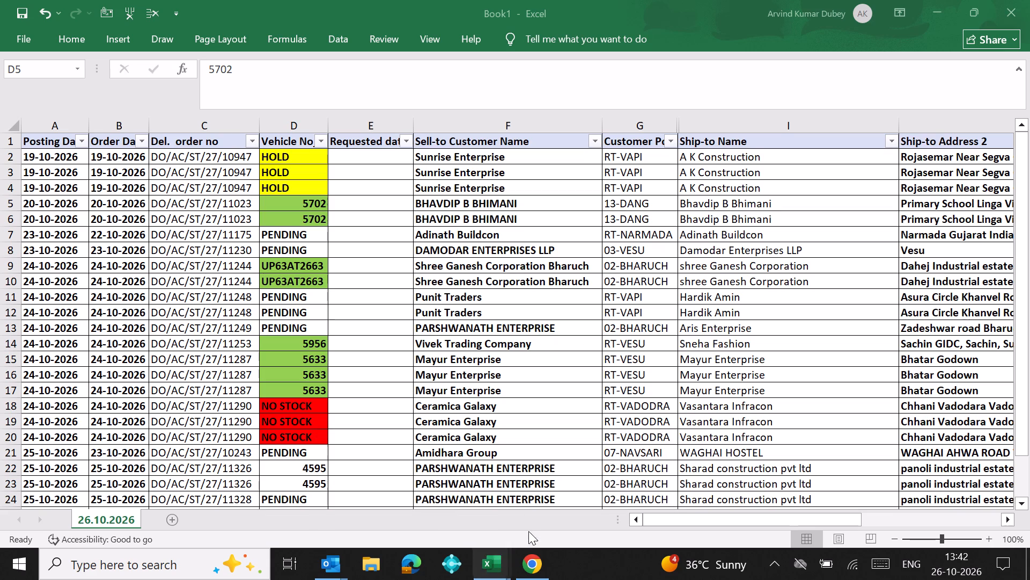
click(358, 237)
key(Up)
key(Up)
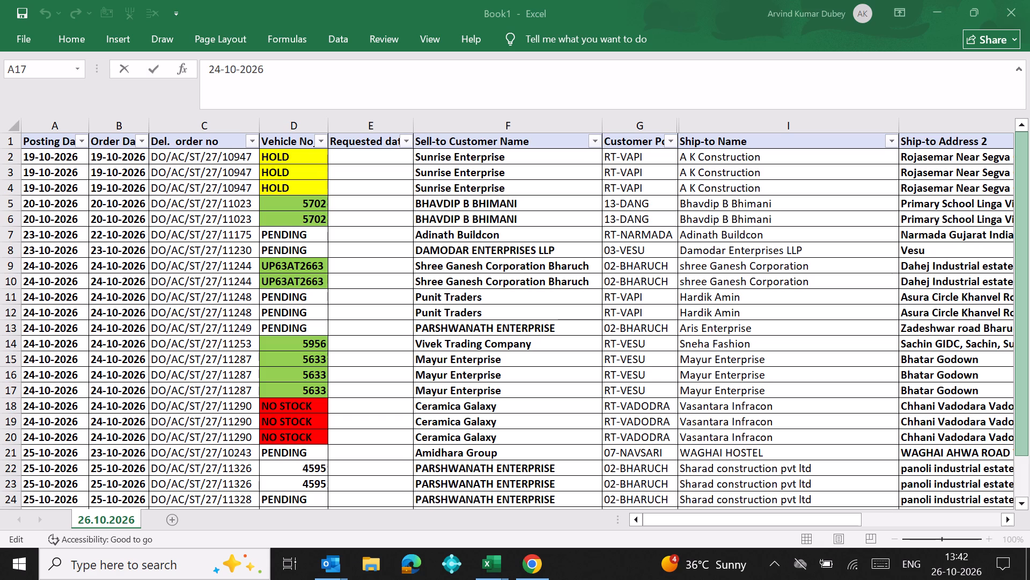
click(368, 215)
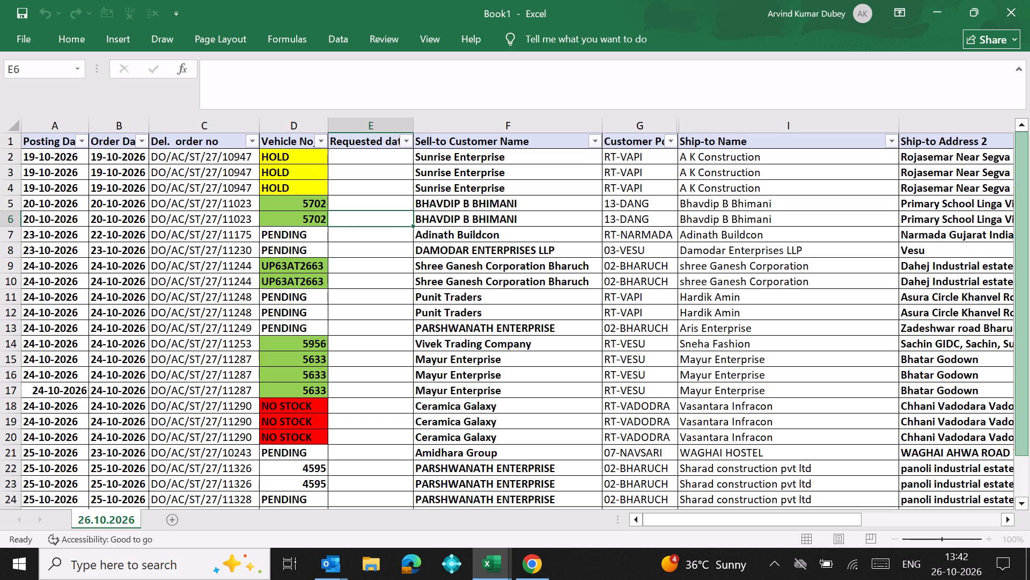
click(364, 243)
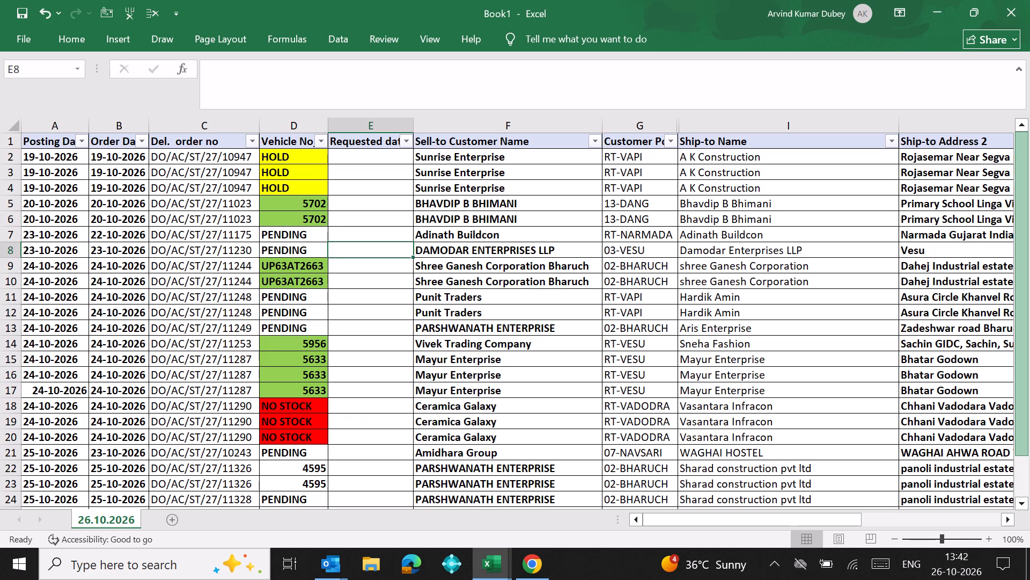
click(315, 206)
key(Down)
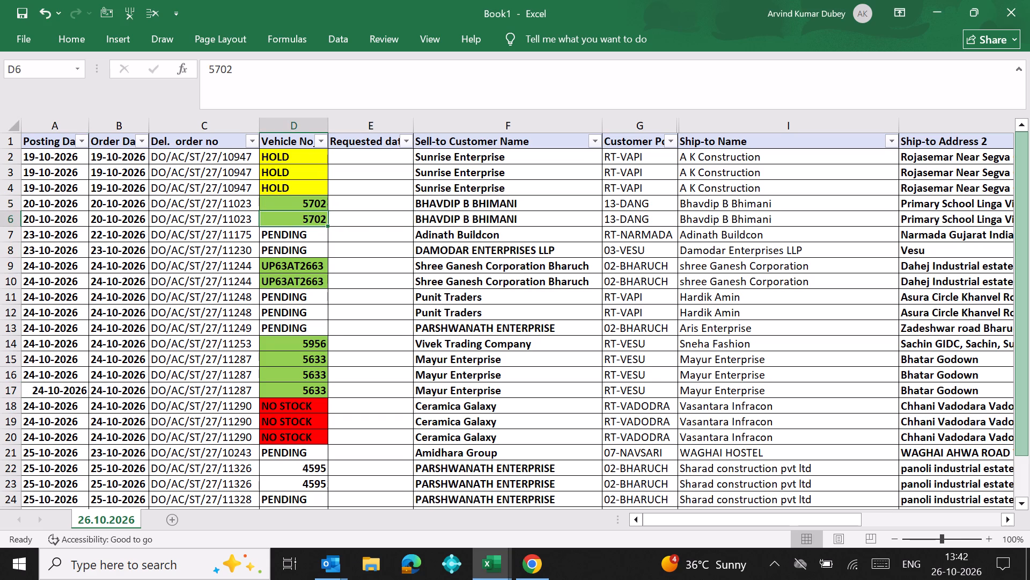
key(Down)
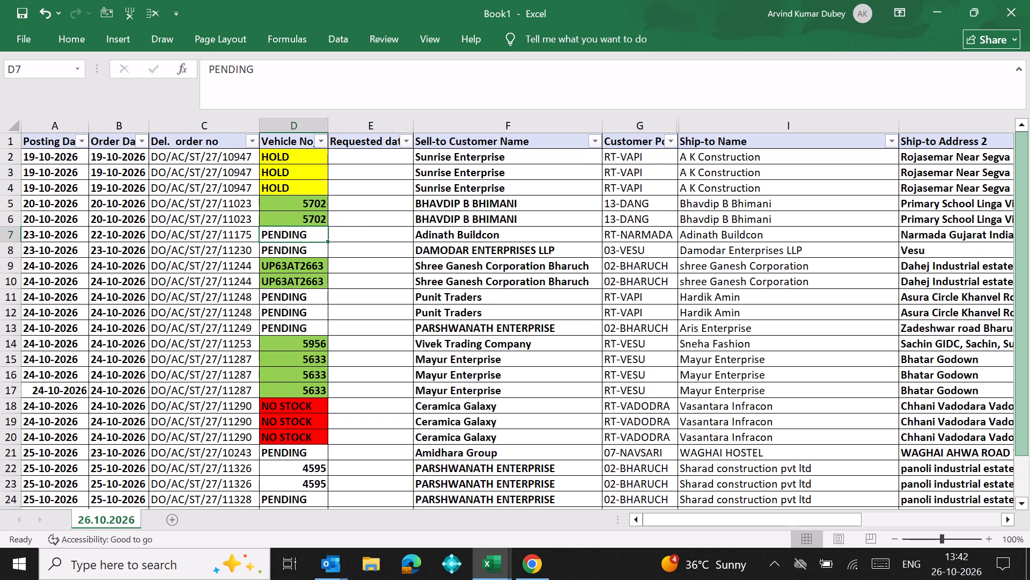
click(26, 569)
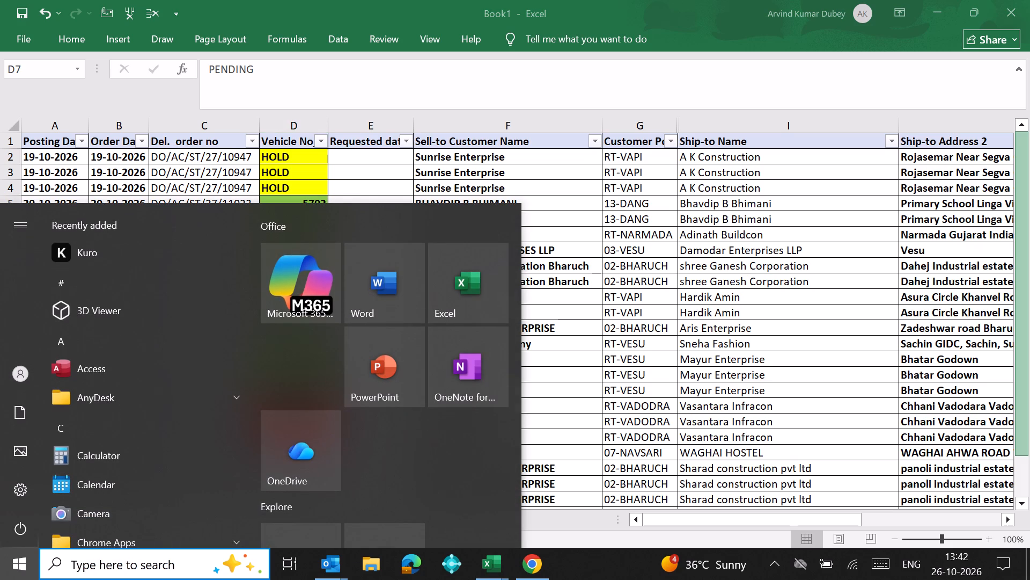
click(624, 422)
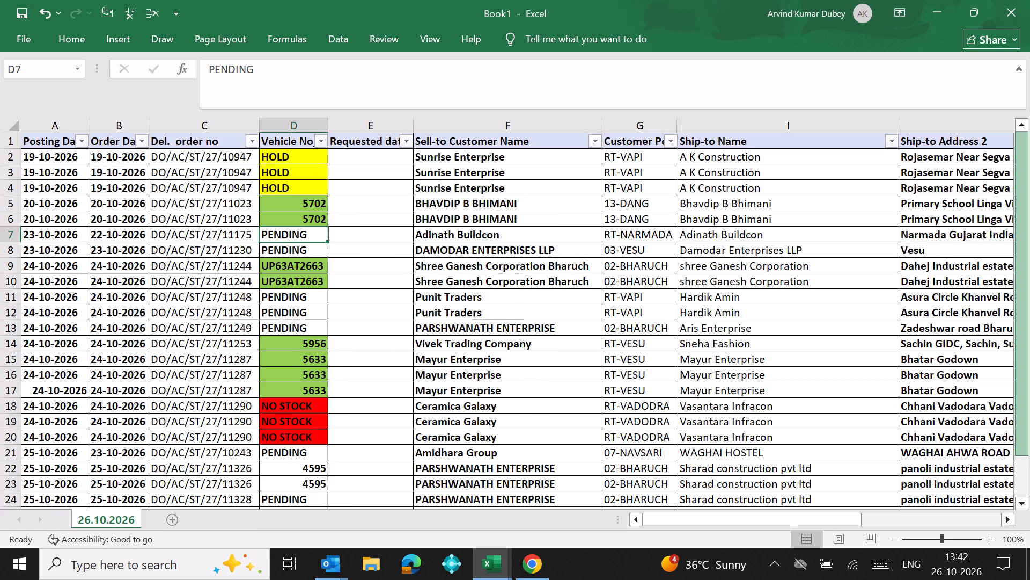
click(303, 251)
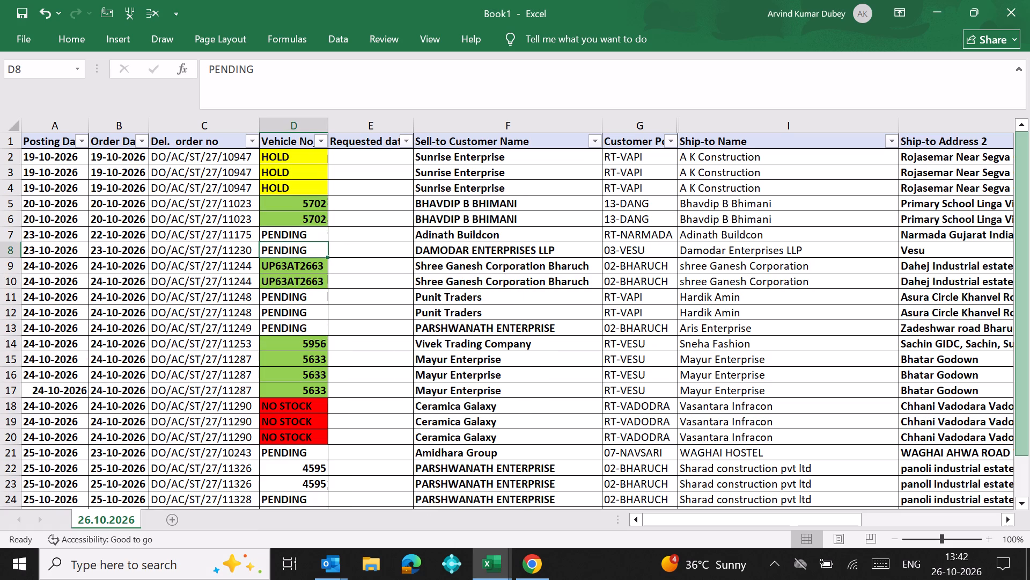
key(Down)
key(Down)
key(Down)
key(Down)
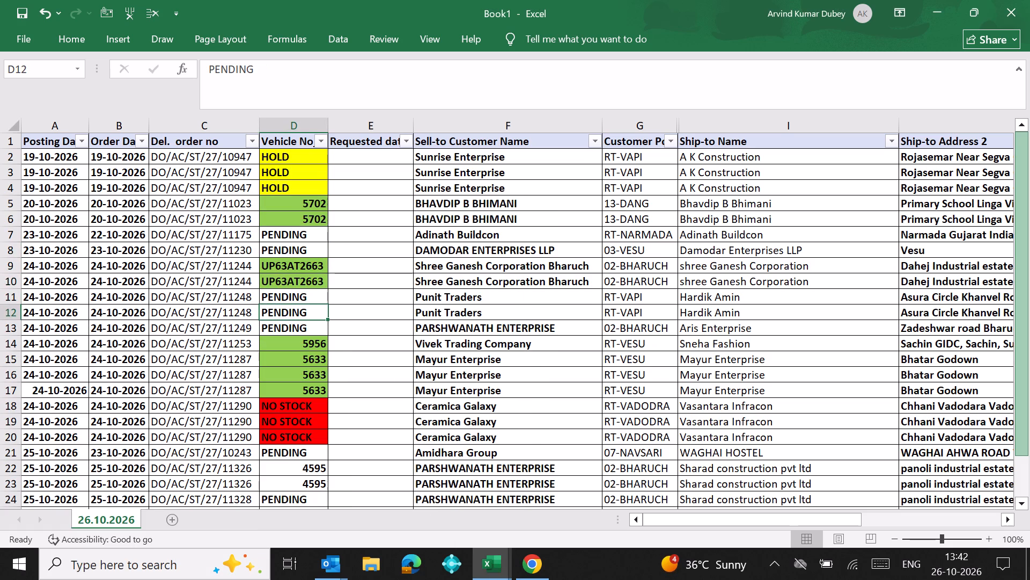
key(Down)
key(Down)
key(Down)
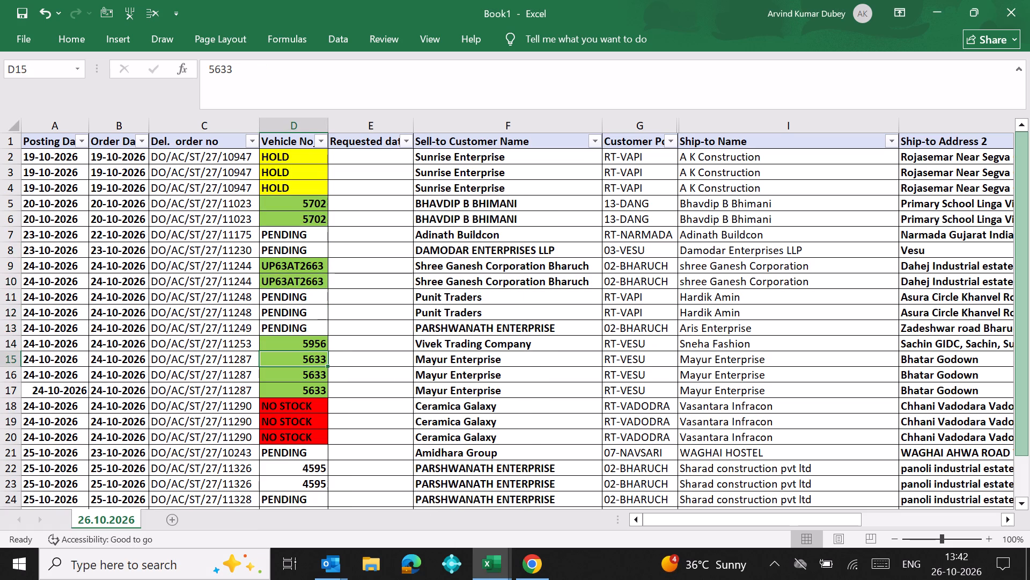
Examine the Vivek Trading Company order in row 14 across past its quantity and total and back to its posting date.
key(Up)
key(Right)
key(Right)
key(Right)
key(Right)
key(Right)
key(Right)
key(Right)
key(Right)
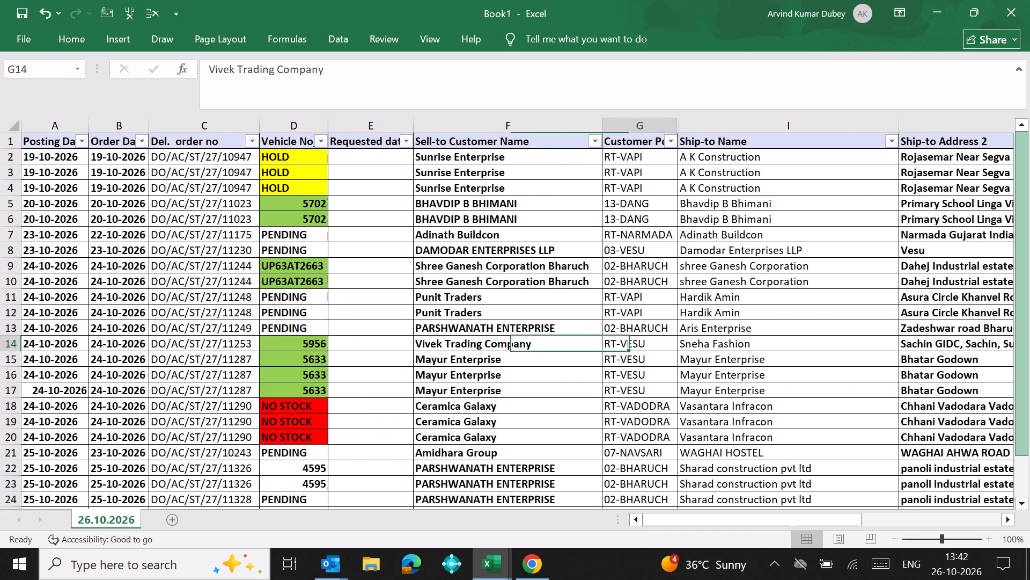
key(Right)
key(Right)
key(Right)
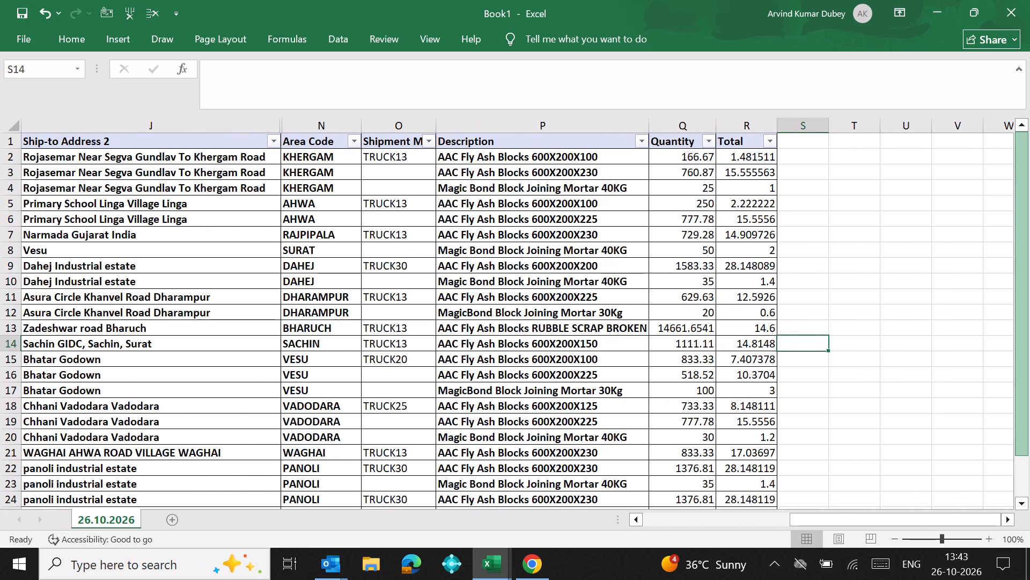
key(Left)
key(Left)
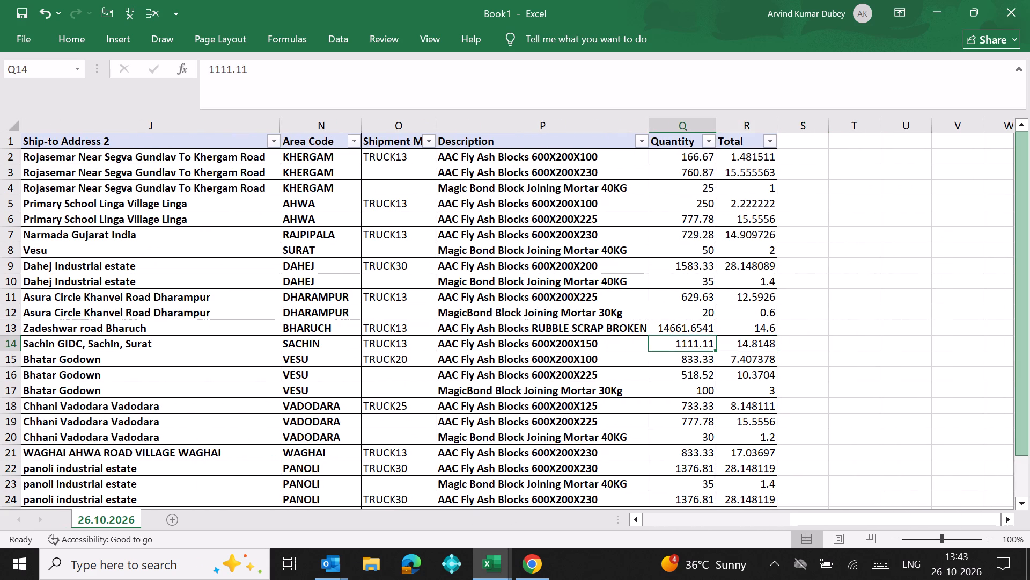
key(Left)
key(Left)
key(Left)
key(Left)
key(Left)
key(Left)
key(Left)
key(Left)
key(Left)
key(Left)
key(Left)
key(Left)
key(Left)
key(Left)
key(Left)
key(Left)
key(Left)
key(Left)
key(Left)
key(Left)
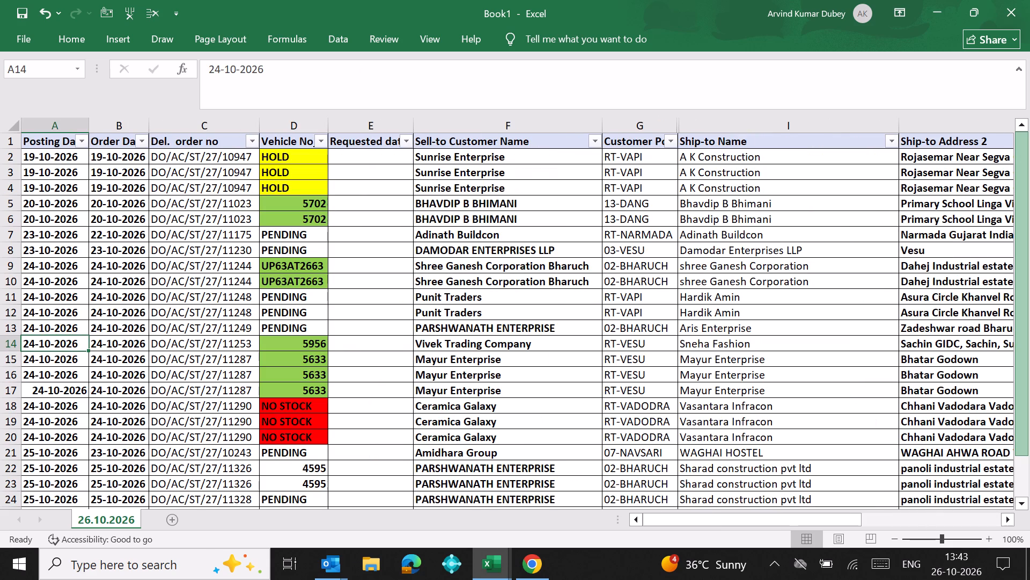
Set the vehicle number to 1626 on all three Mayur Enterprise rows of order DO/AC/ST/27/11287.
key(Right)
key(Right)
key(Right)
key(Down)
key(Down)
key(Down)
key(Down)
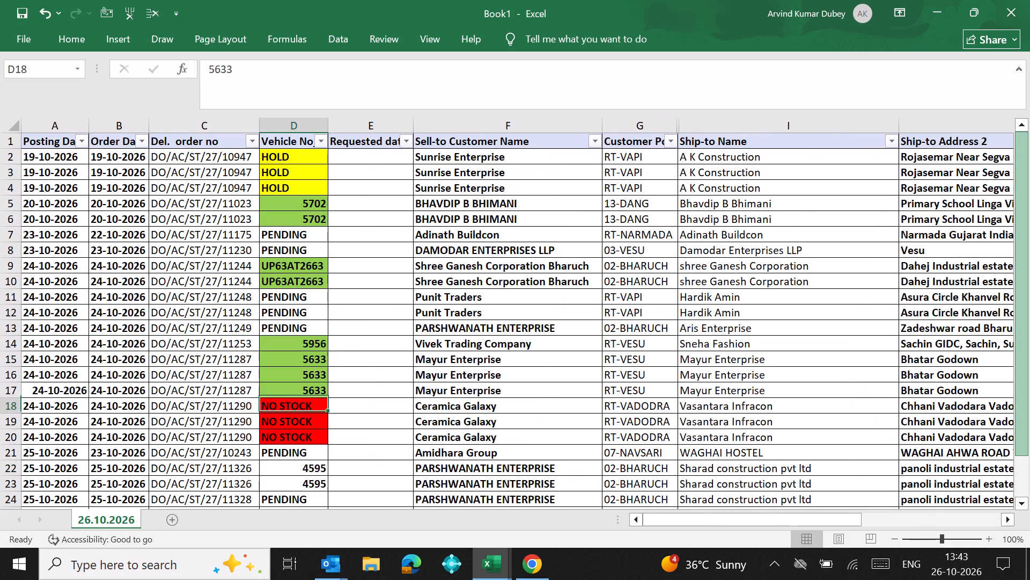
key(Down)
key(Down)
key(Up)
key(Up)
key(Up)
key(Up)
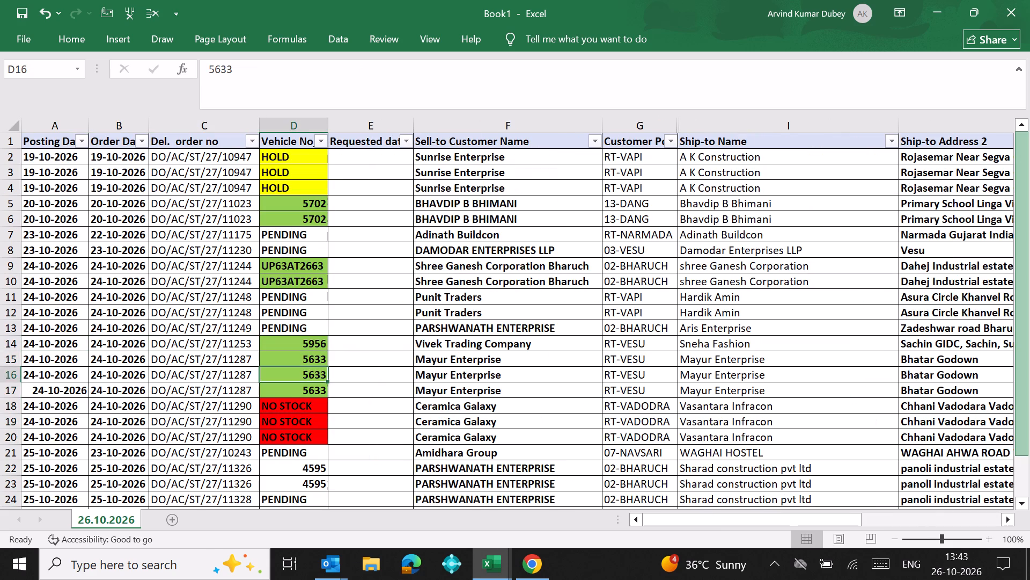
key(Up)
text(1626)
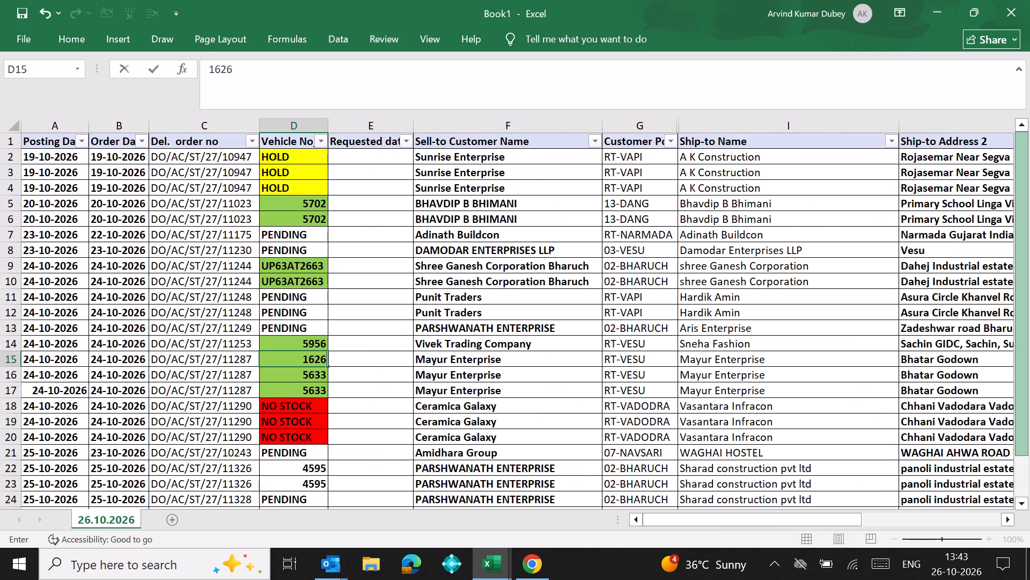
key(Down)
key(ctrl+d)
key(Down)
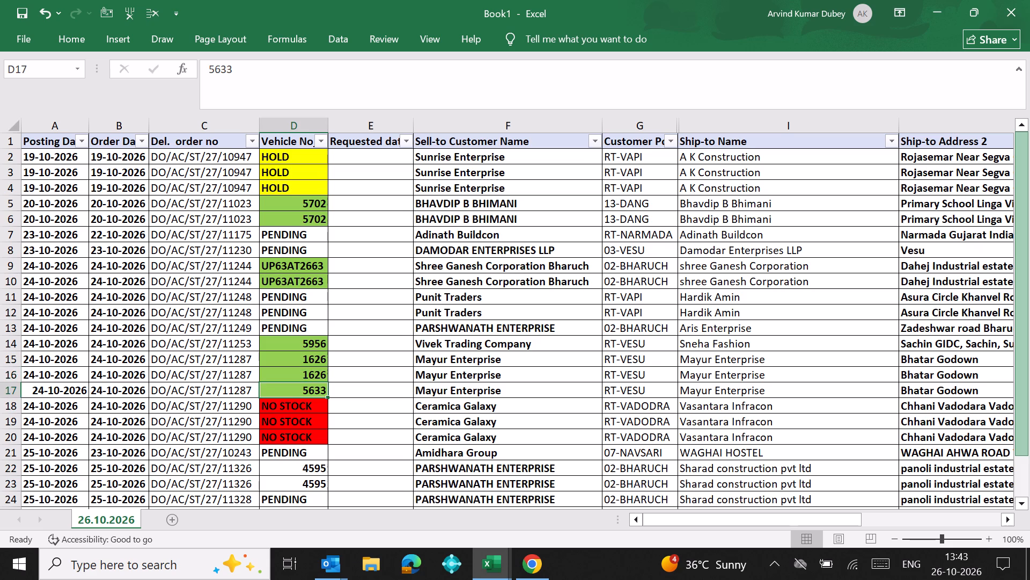
key(ctrl+d)
Set the vehicle number to 1652 on all three Ceramica Galaxy rows of order DO/AC/ST/27/11290.
key(Down)
key(Down)
key(Down)
key(Down)
key(Up)
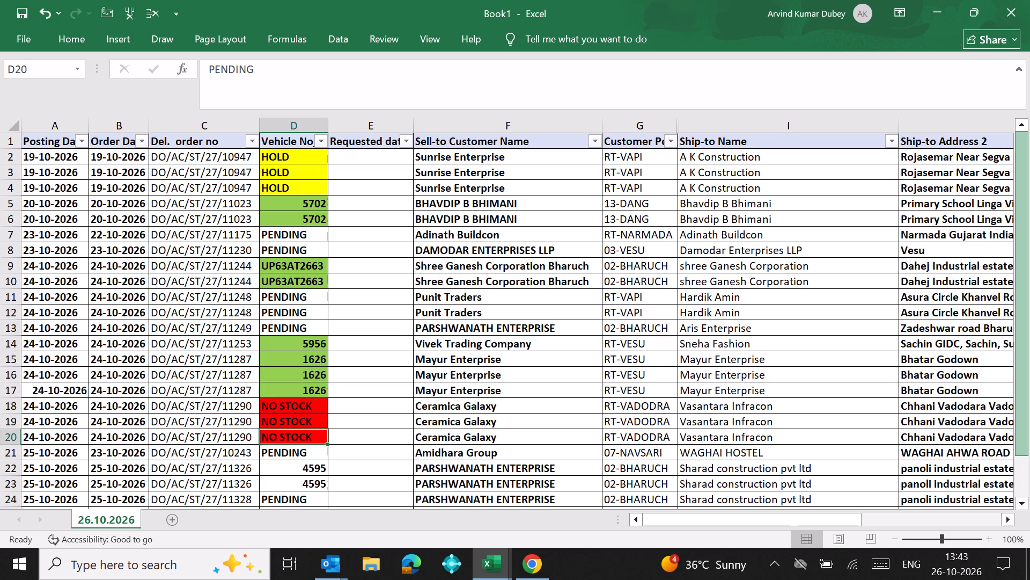
key(Up)
key(Up)
text(16)
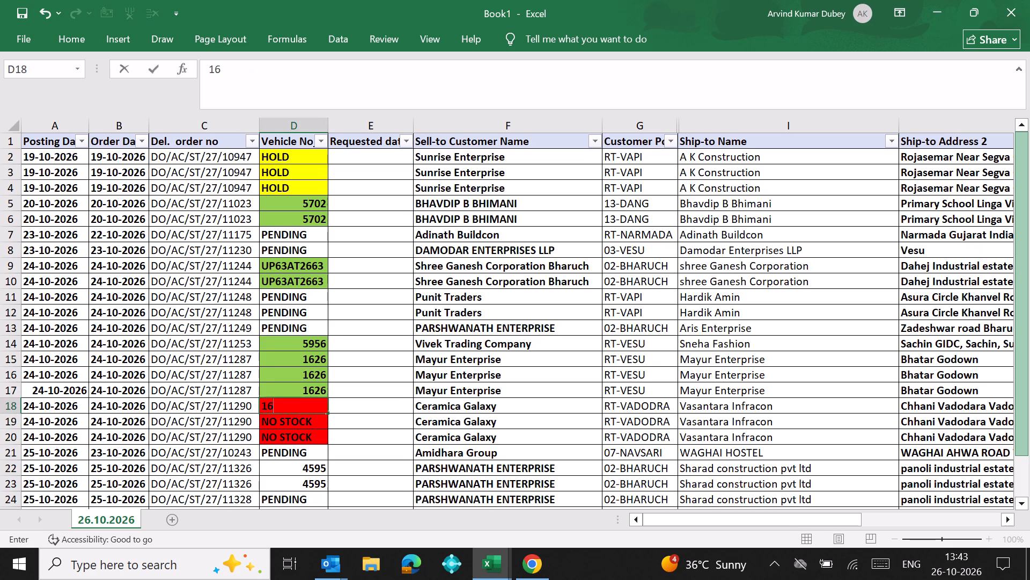
text(52)
key(Down)
key(ctrl+d)
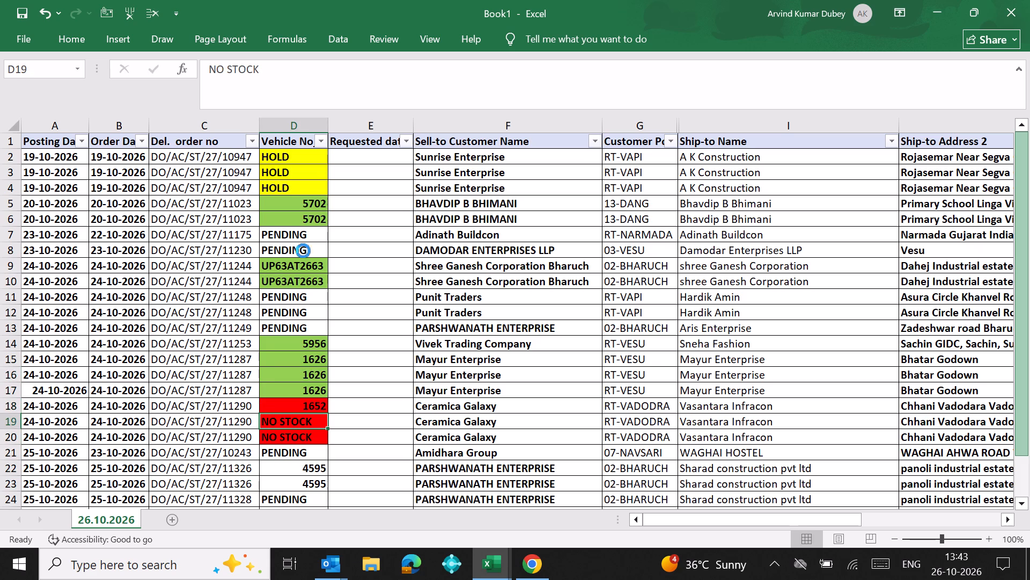
key(Down)
key(ctrl+d)
key(Down)
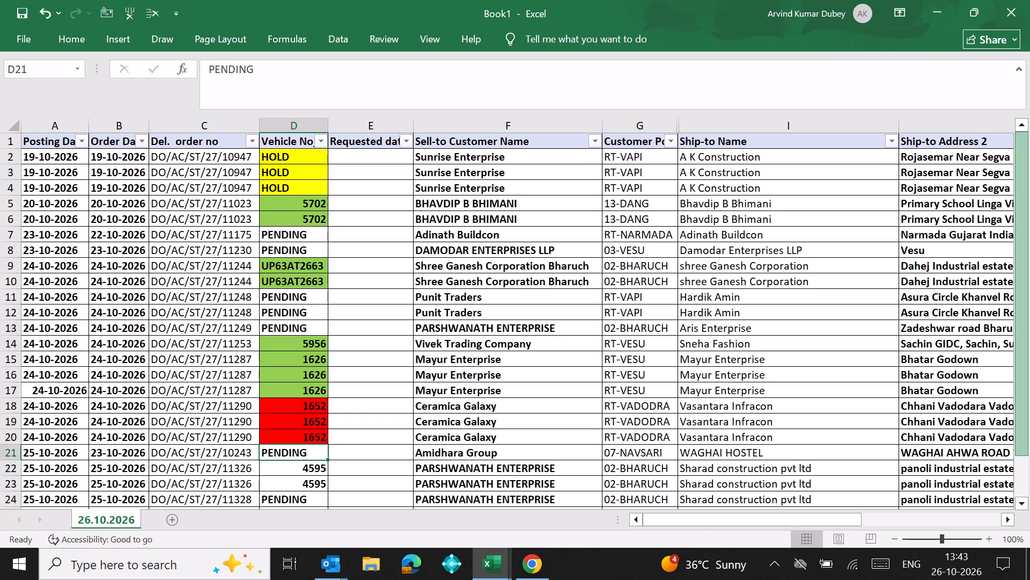
key(Down)
key(Up)
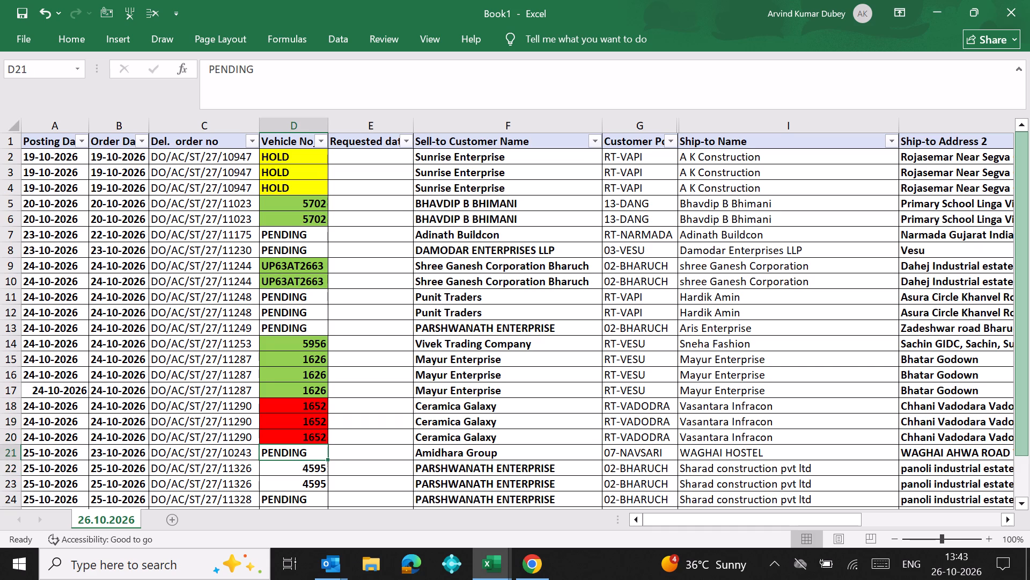
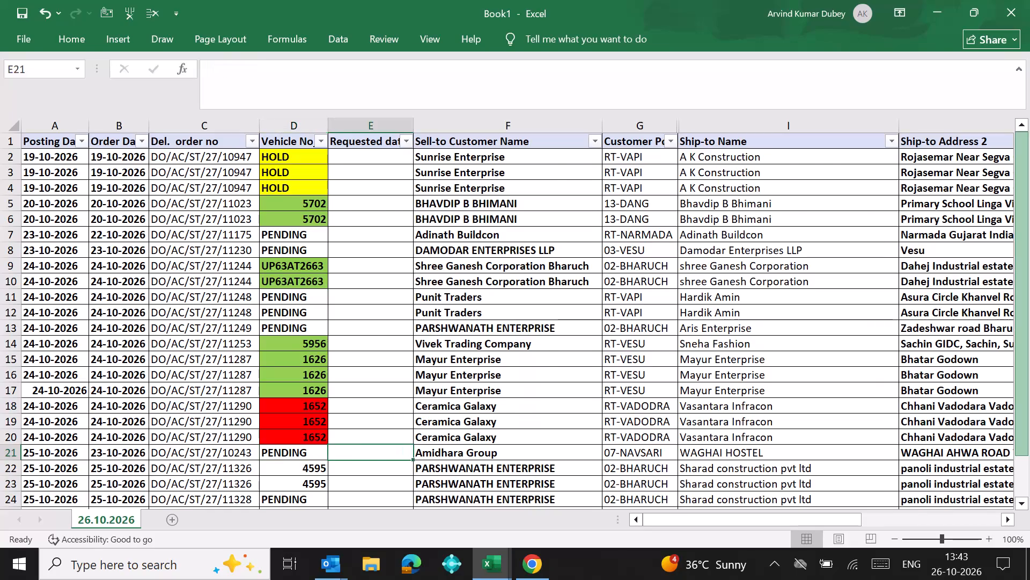
Examine the Amidhara Group order DO/AC/ST/27/10243 in row 21 across to its shipment and quantity details and back to its vehicle number.
key(Left)
key(Left)
key(Left)
key(Left)
key(Left)
key(Left)
key(Left)
key(Left)
key(Left)
key(Left)
key(Left)
key(Left)
key(Left)
key(Left)
key(Left)
key(Left)
key(Left)
key(Left)
key(Left)
key(Left)
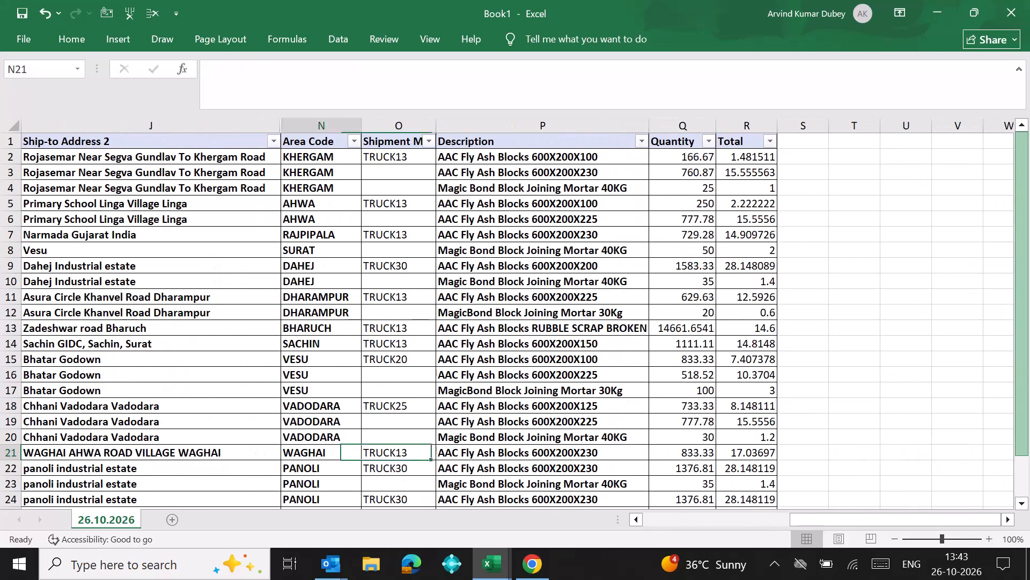
key(Right)
key(Right)
key(Right)
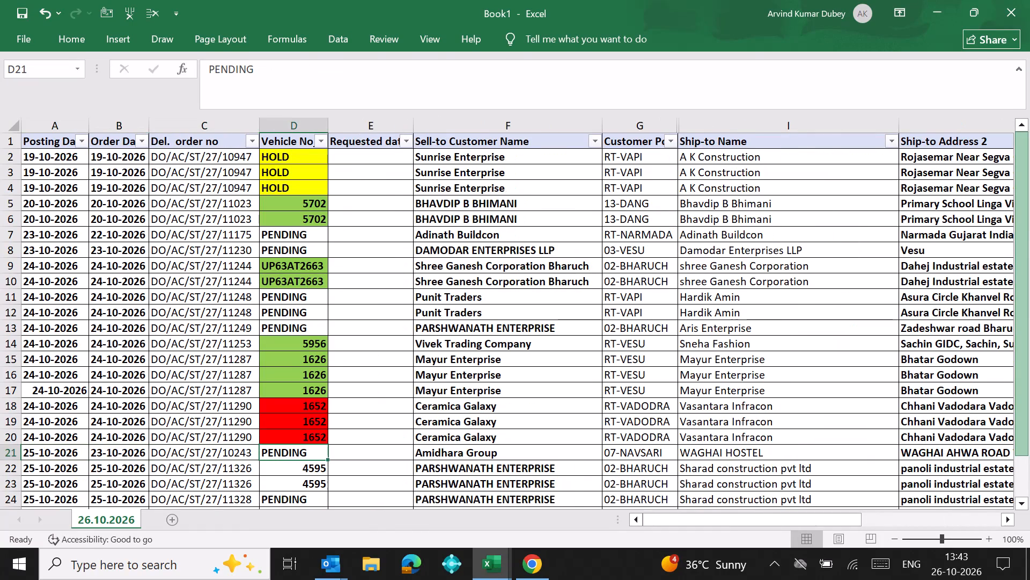
click(356, 432)
click(308, 454)
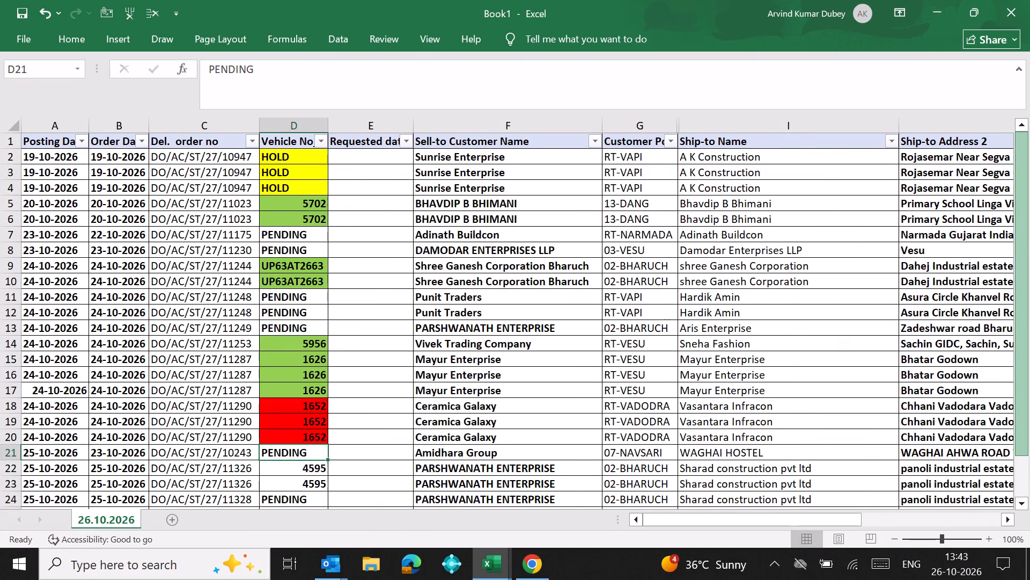
Review the vehicle numbers from the Amidhara Group row down to the last order and back to the first row of order DO/AC/ST/27/11326.
key(Down)
key(Down)
key(Down)
key(Down)
key(Down)
key(Down)
key(Down)
key(Up)
key(Up)
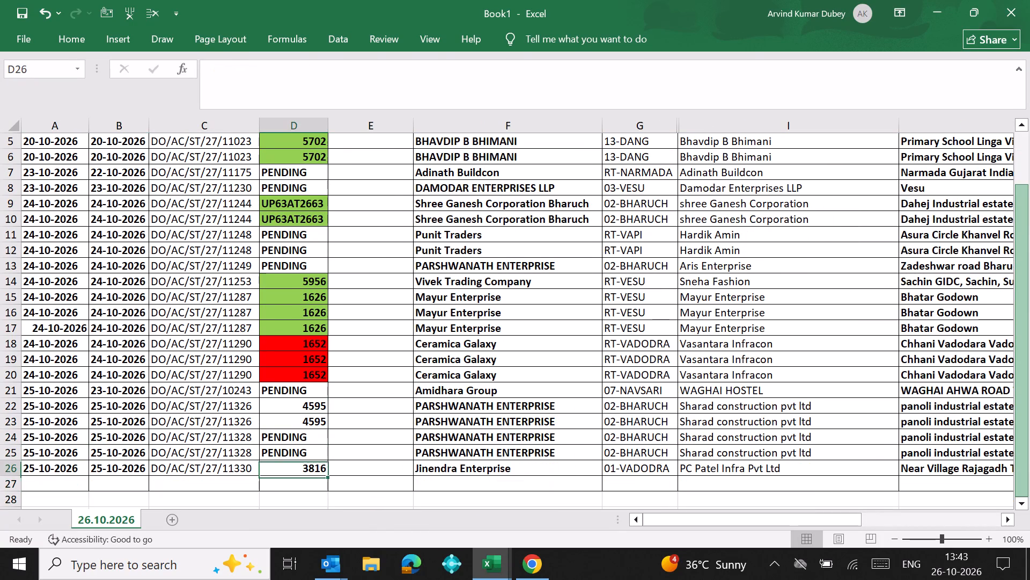
key(Up)
key(Up)
key(Up)
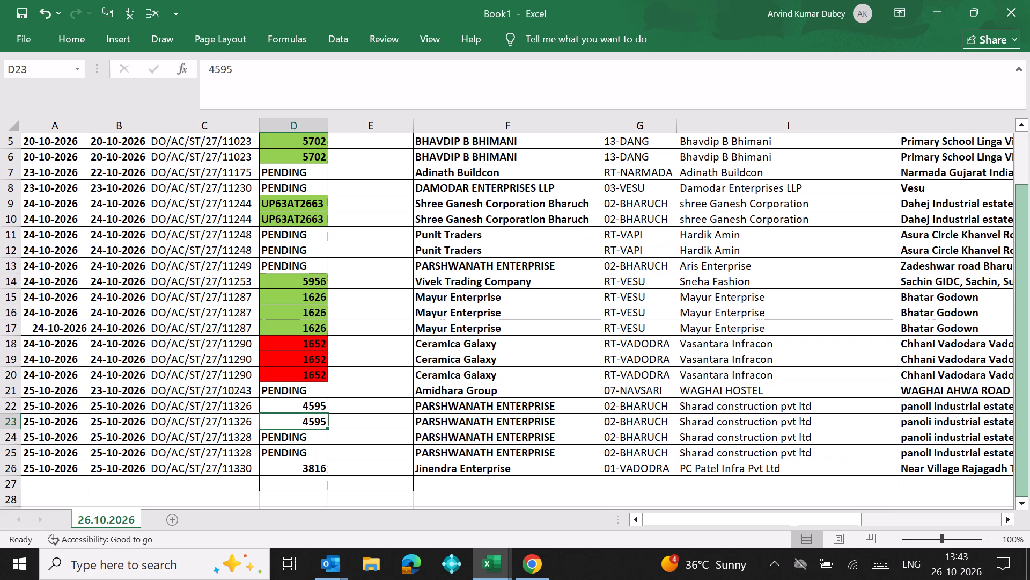
key(Up)
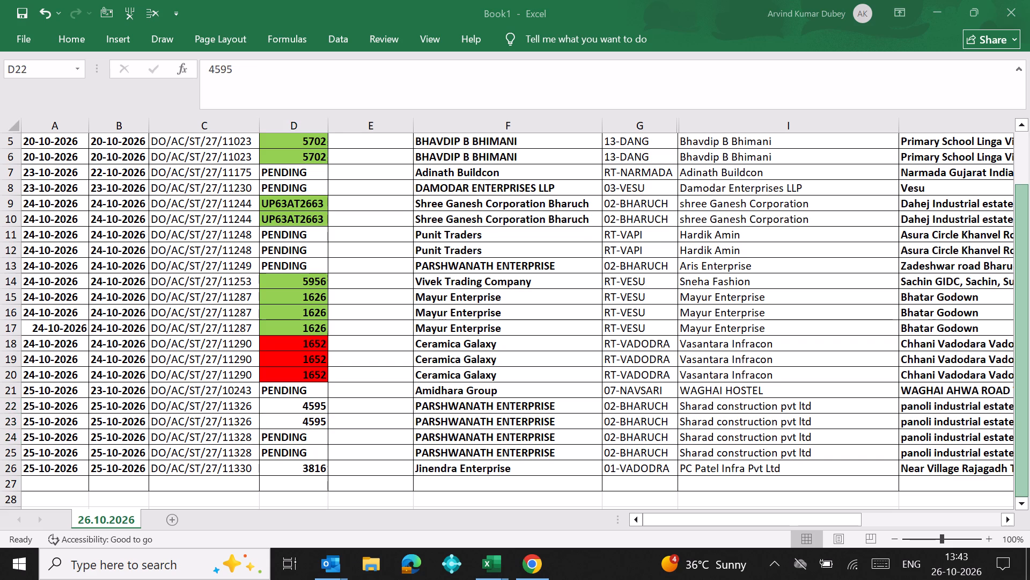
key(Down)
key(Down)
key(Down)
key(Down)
Switch to Business Central in Chrome and open the Delivery Orders list.
click(529, 557)
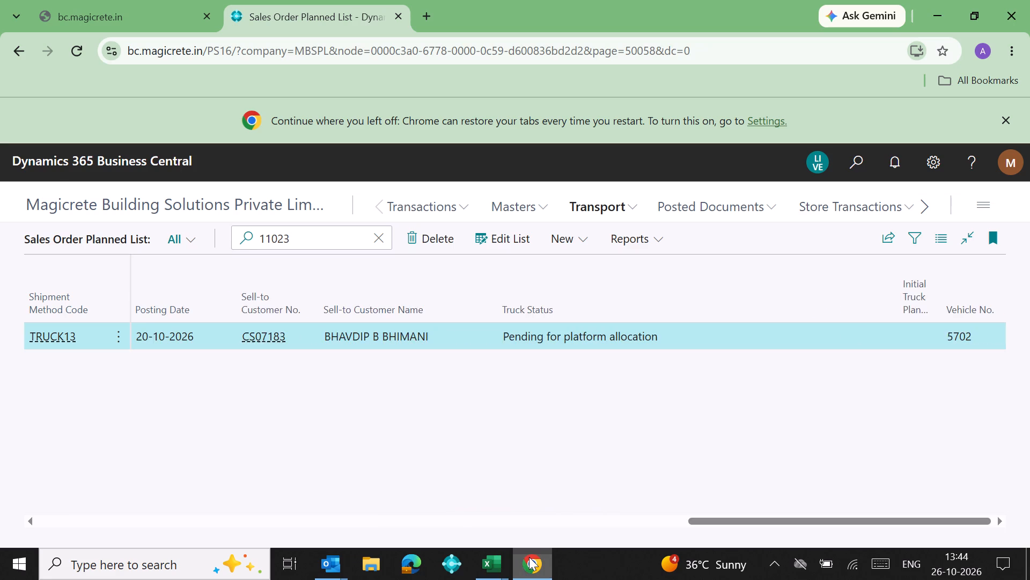
click(430, 208)
click(72, 282)
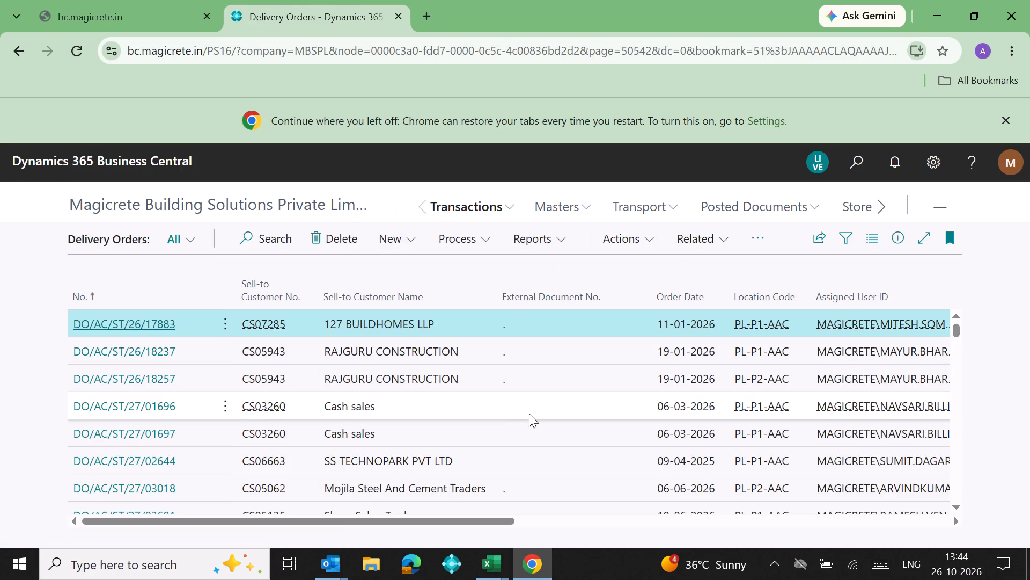
Find delivery order DO/AC/ST/27/11340 for RAAMAH LIFESPACE near the end of the AC orders and open it.
double_click(959, 483)
triple_click(959, 483)
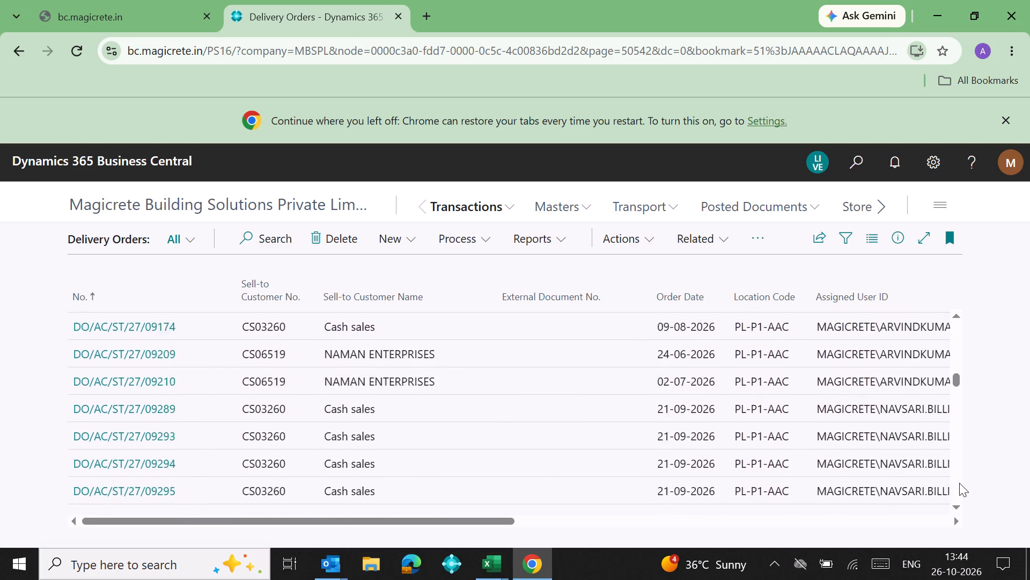
triple_click(959, 483)
triple_click(959, 483)
triple_click(959, 483)
triple_click(959, 483)
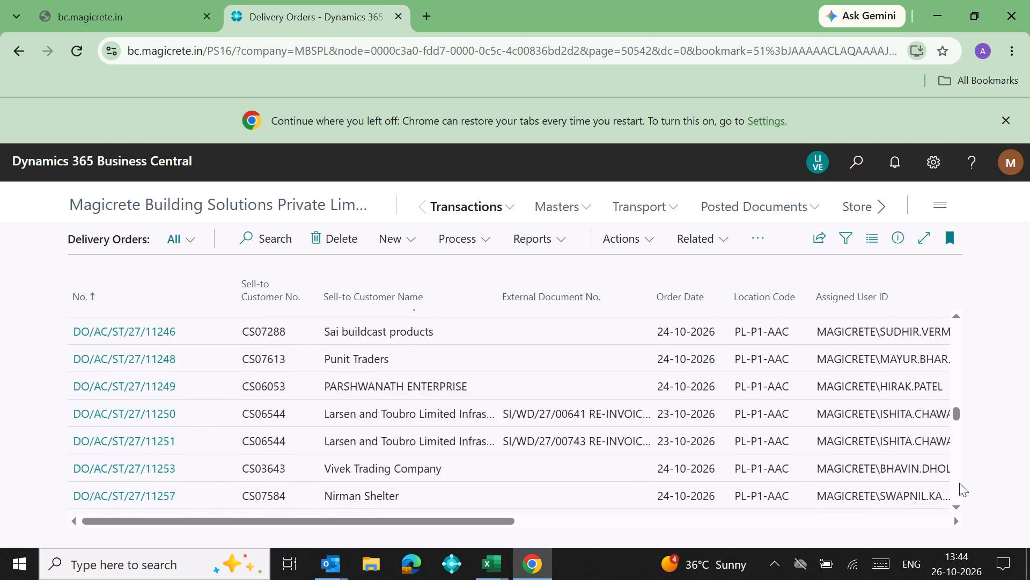
double_click(959, 483)
click(959, 483)
drag(959, 483, 959, 483)
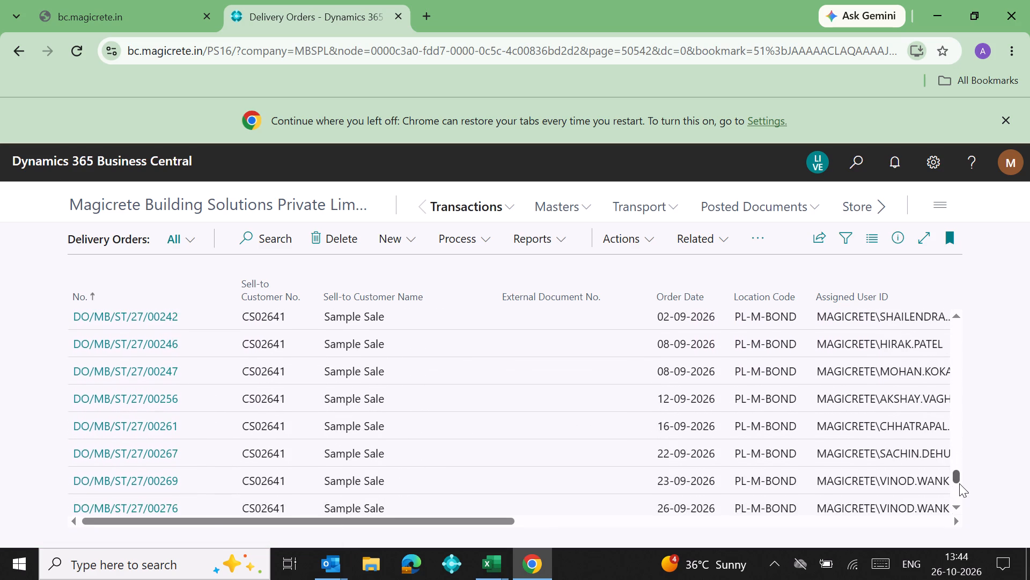
drag(959, 483, 958, 503)
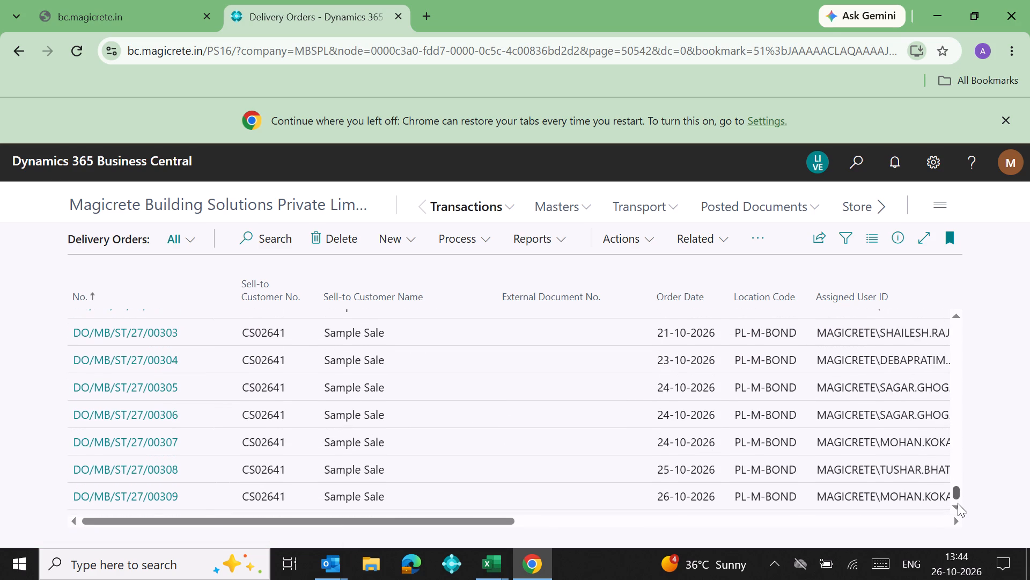
drag(958, 503, 958, 483)
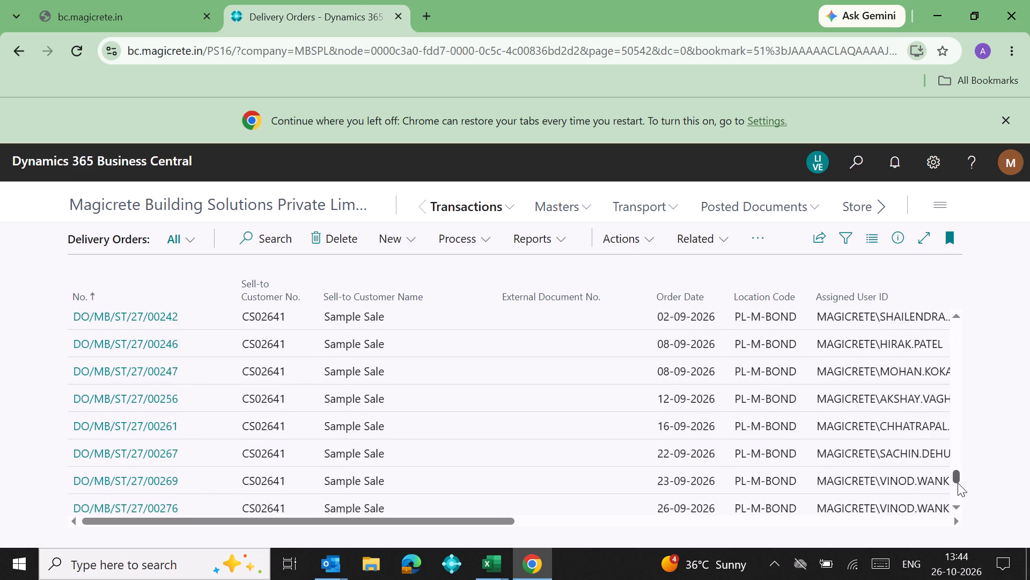
drag(958, 483, 958, 476)
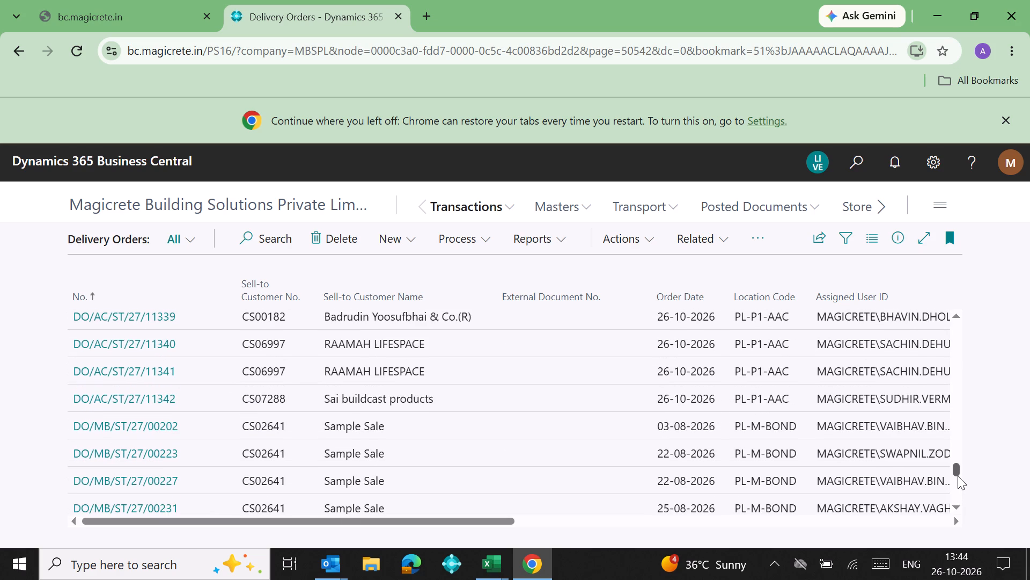
drag(958, 476, 958, 468)
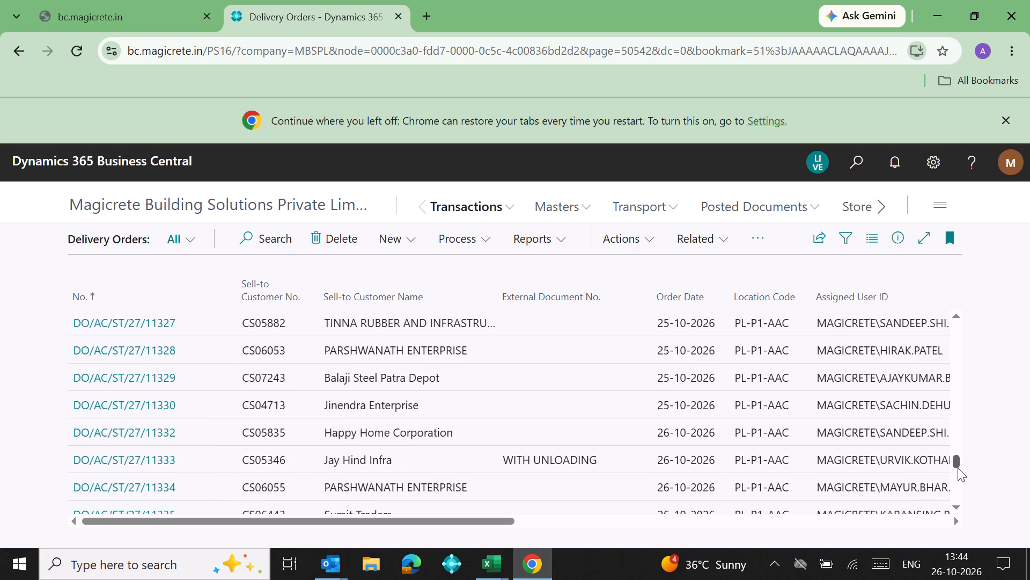
triple_click(960, 508)
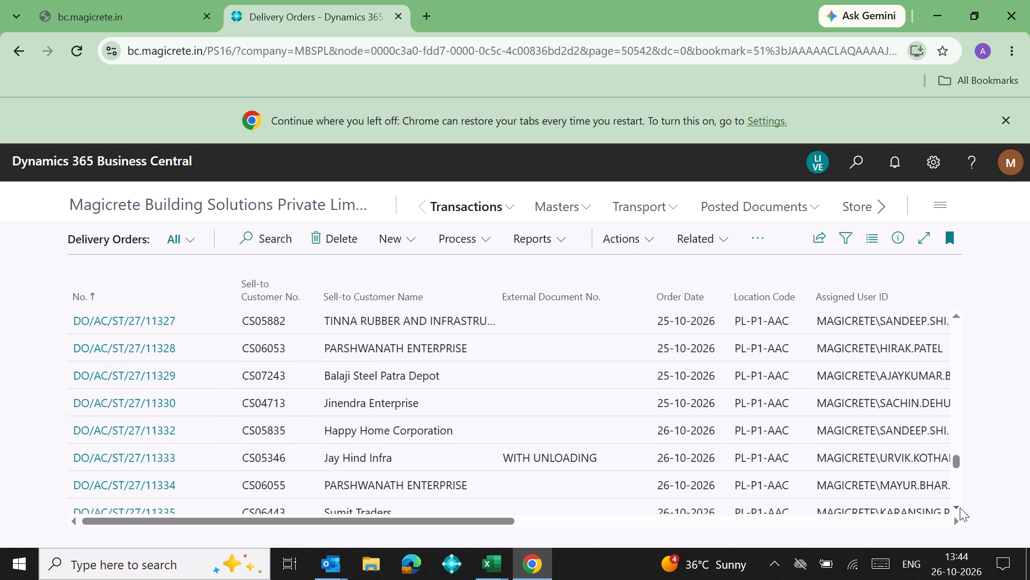
triple_click(960, 508)
click(955, 508)
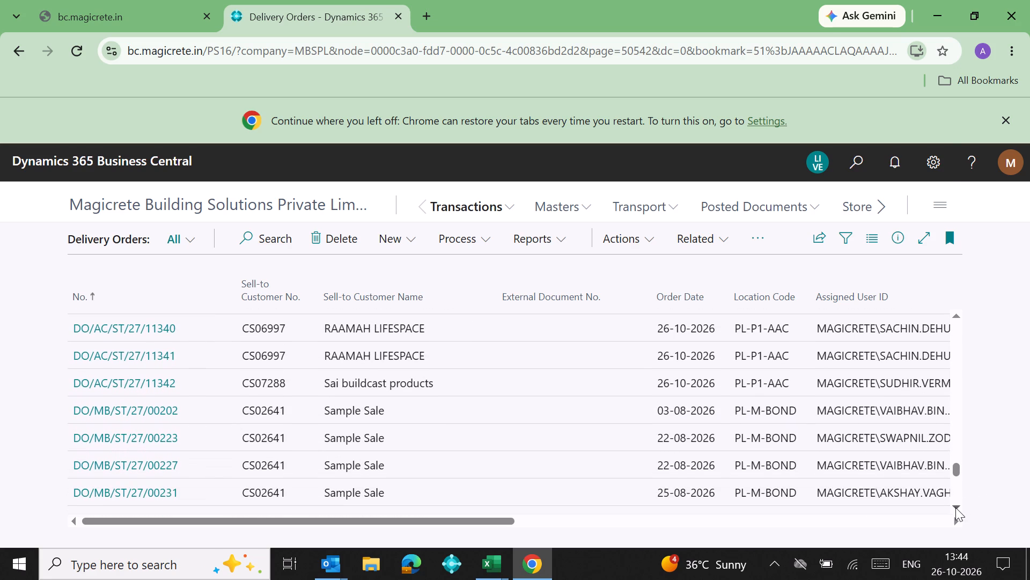
right_click(955, 508)
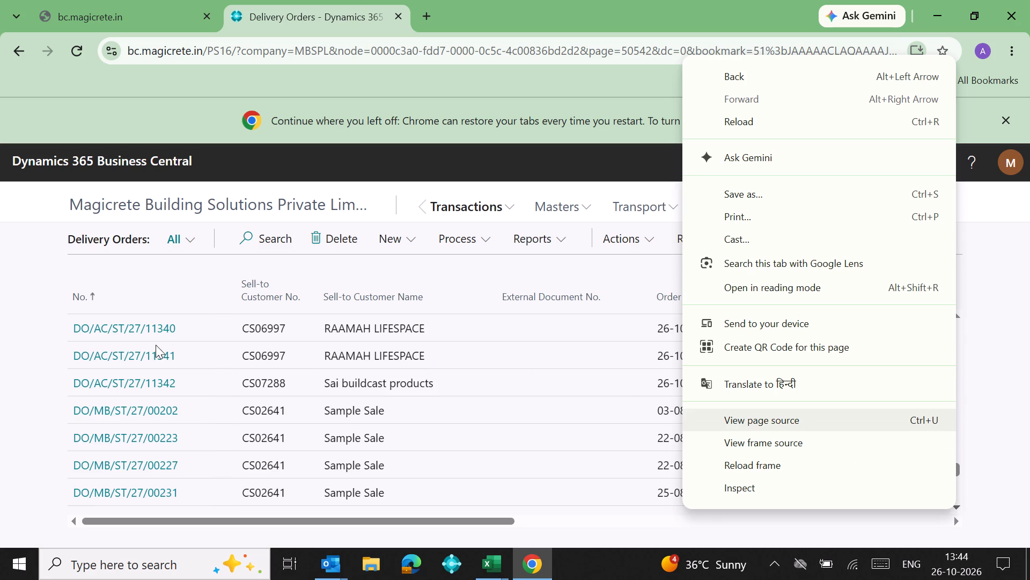
click(134, 330)
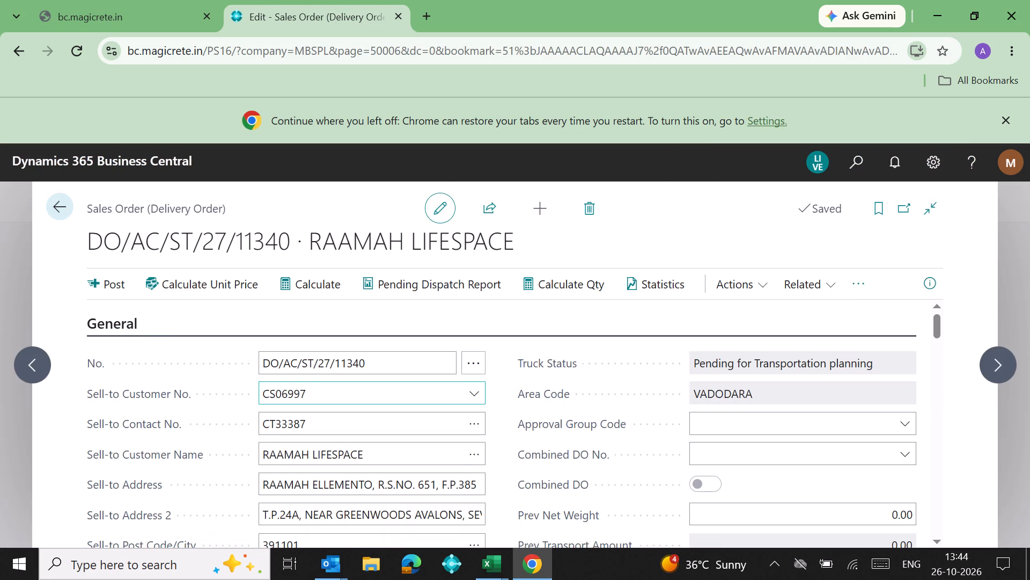
Examine the RAAMAH LIFESPACE order's shipping details and its item line in the Sales Order Subform.
click(938, 538)
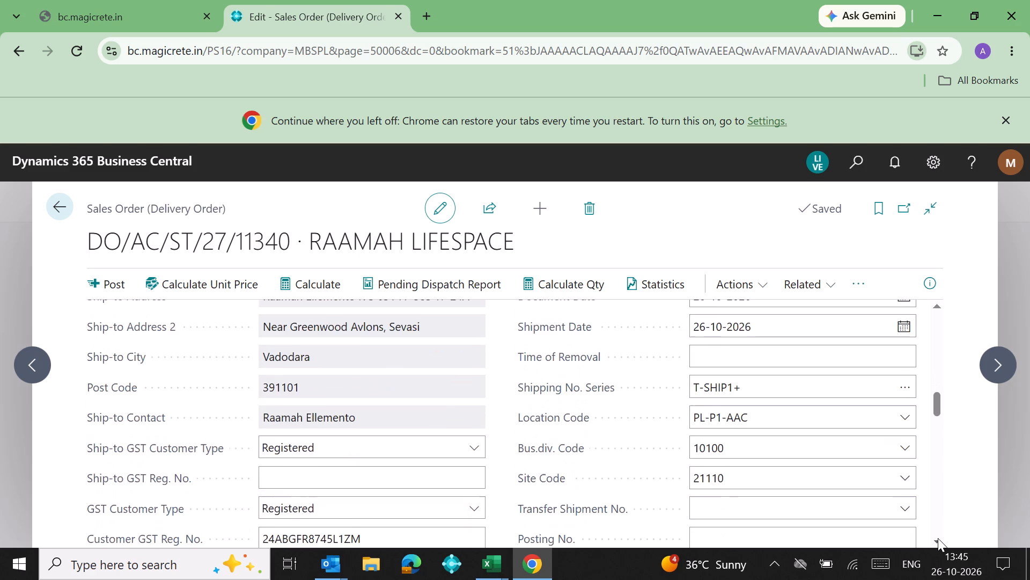
click(938, 538)
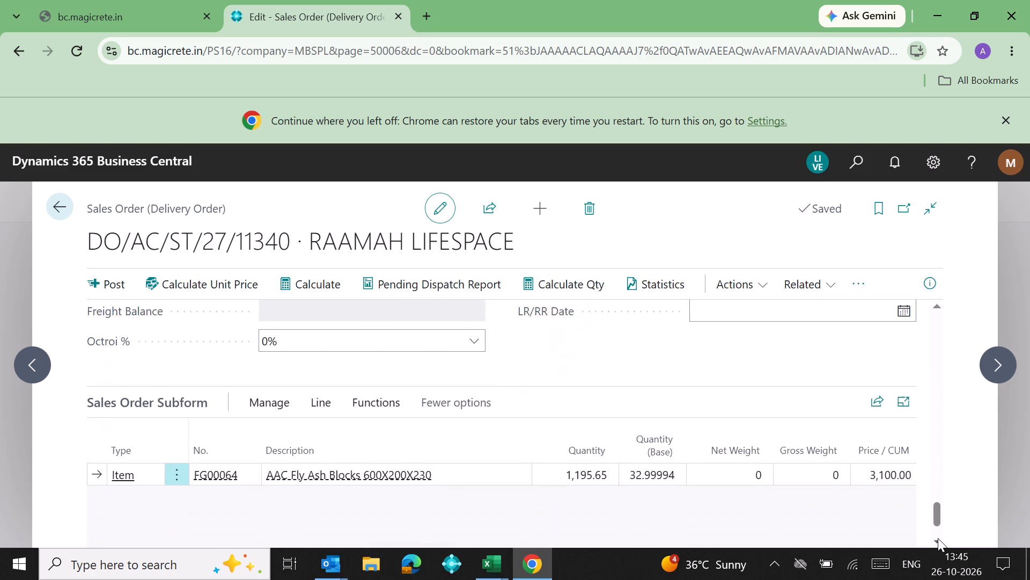
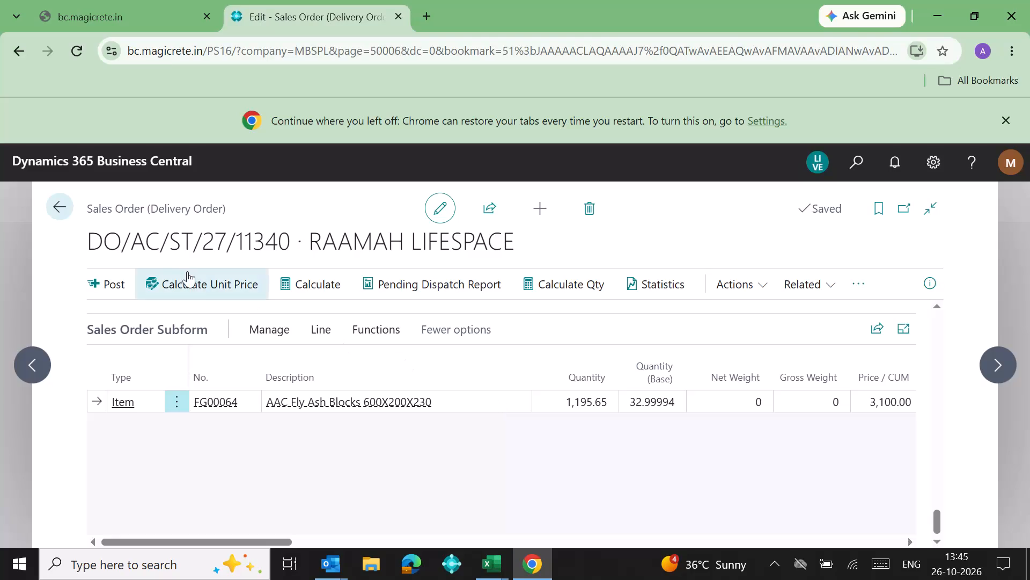
Open delivery order DO/AC/ST/27/11341 for RAAMAH LIFESPACE, examine its item line in the Sales Order Subform, and return to the list.
click(60, 206)
click(128, 351)
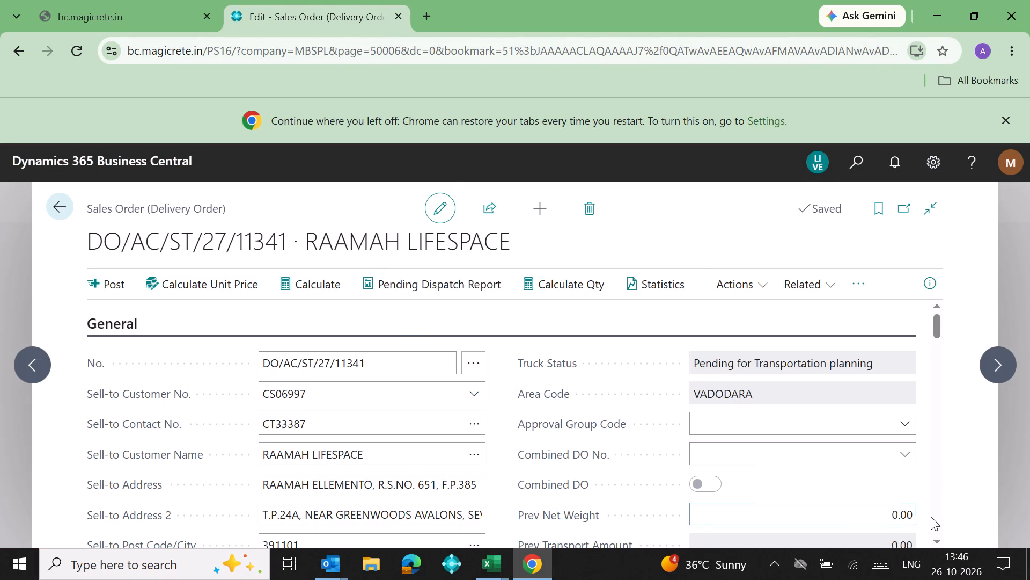
triple_click(940, 520)
double_click(940, 520)
drag(940, 520, 940, 523)
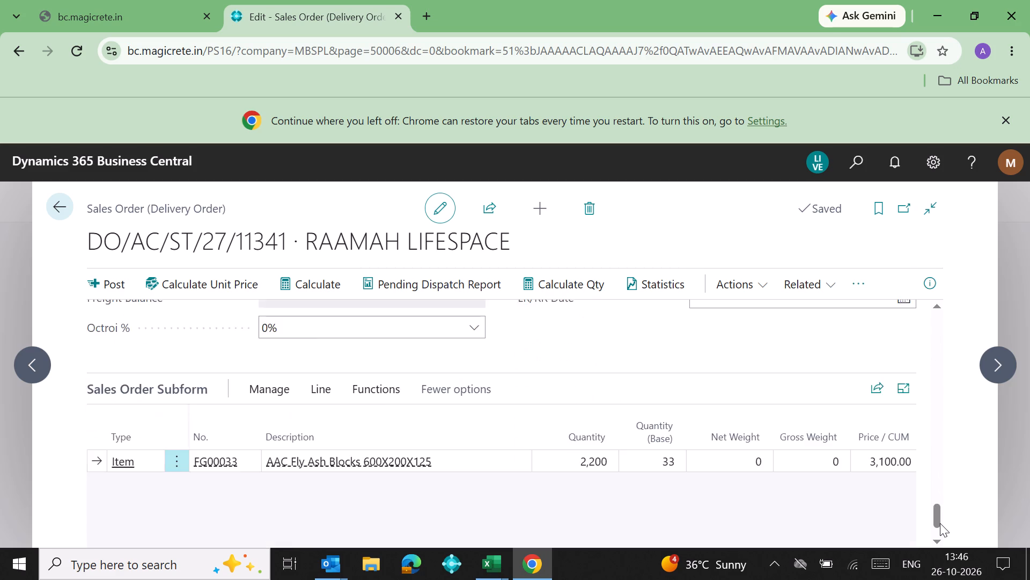
drag(940, 523, 940, 530)
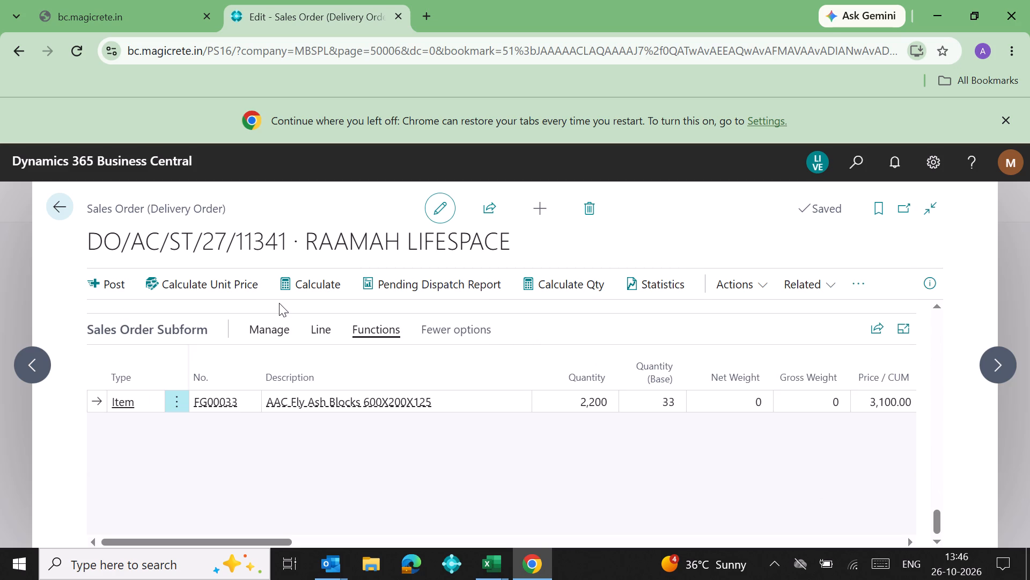
click(58, 207)
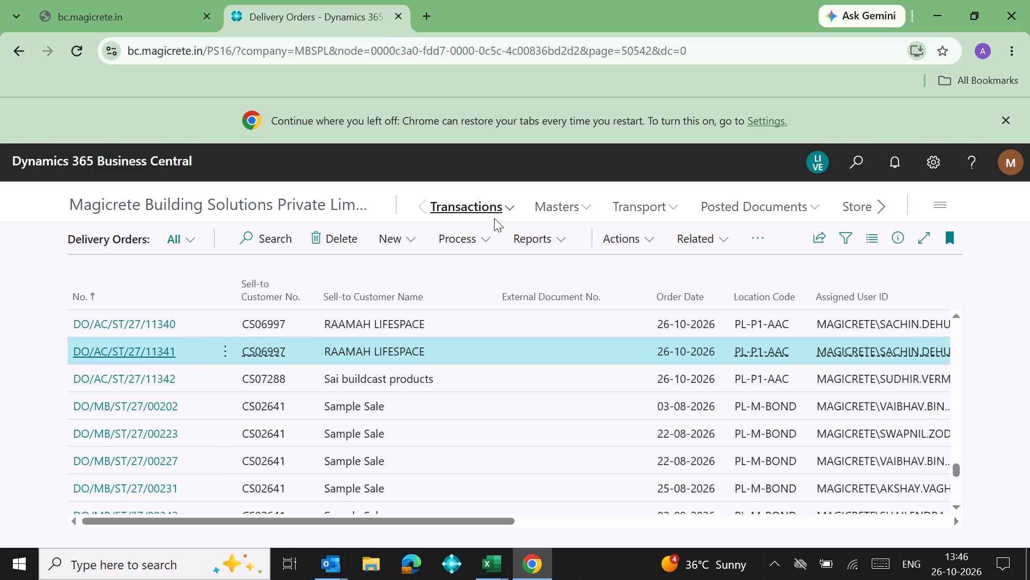
Open the Sales Order Planned List and search it for vadodara.
click(632, 212)
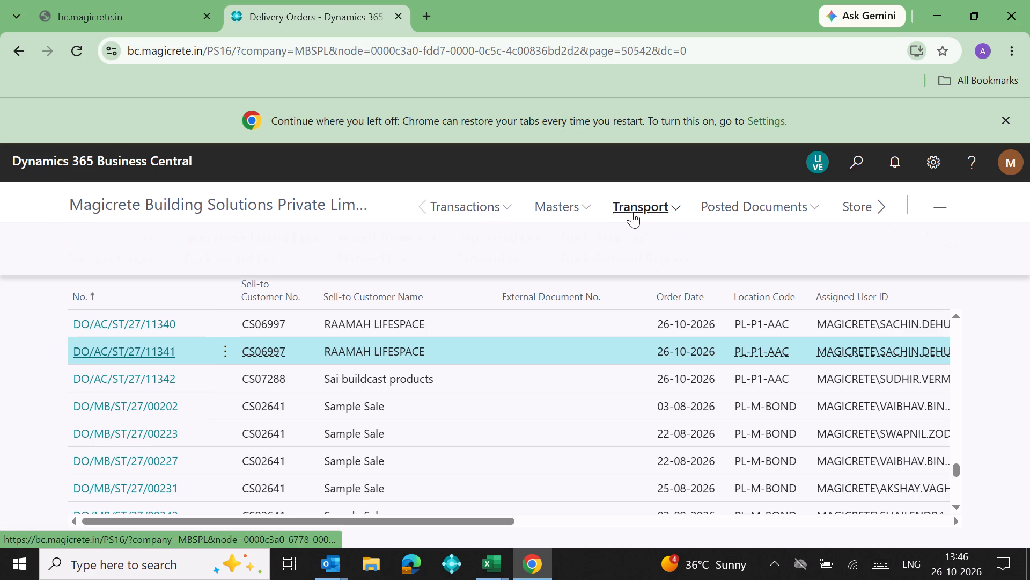
click(244, 235)
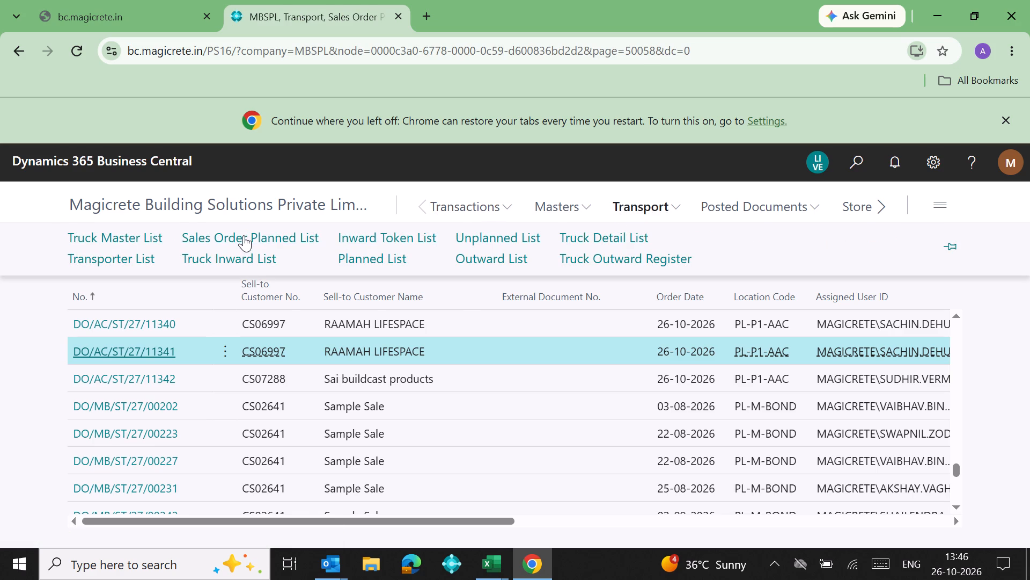
click(244, 235)
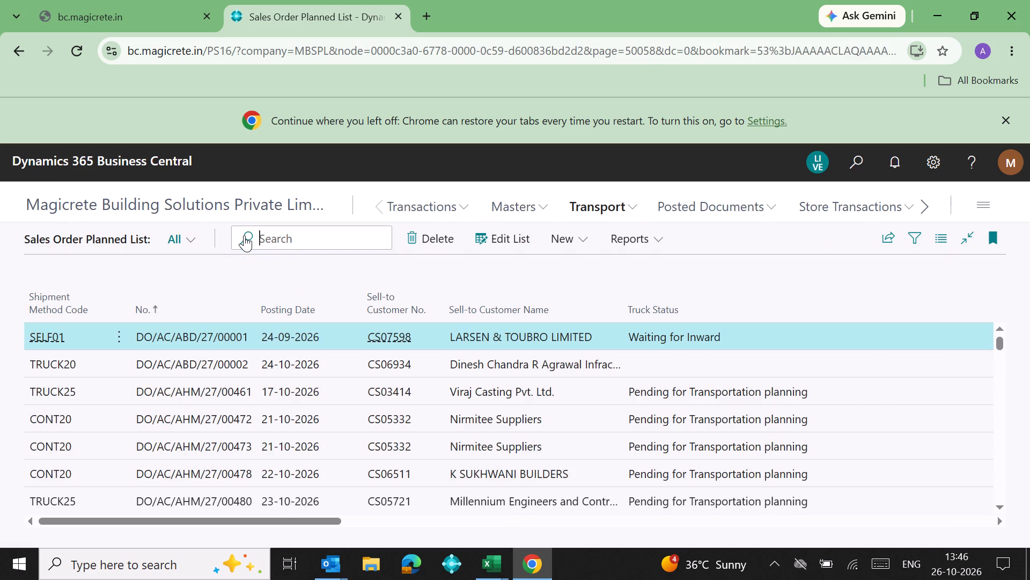
text(vadodar)
key(a)
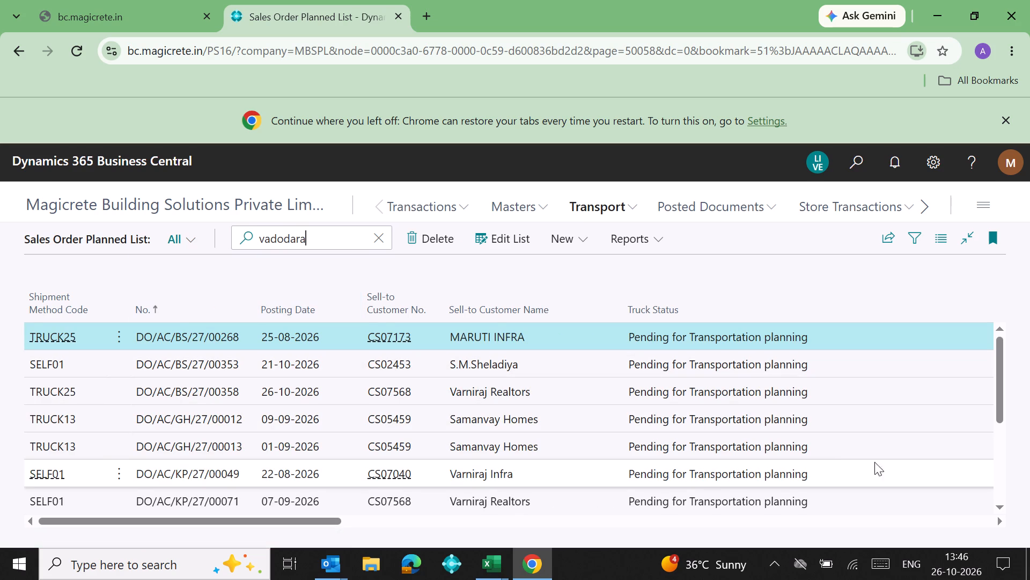
Open the list for editing and set order DO/AC/ST/27/11340's shipment method code to TRUCK25.
click(1000, 471)
drag(1000, 471, 1000, 482)
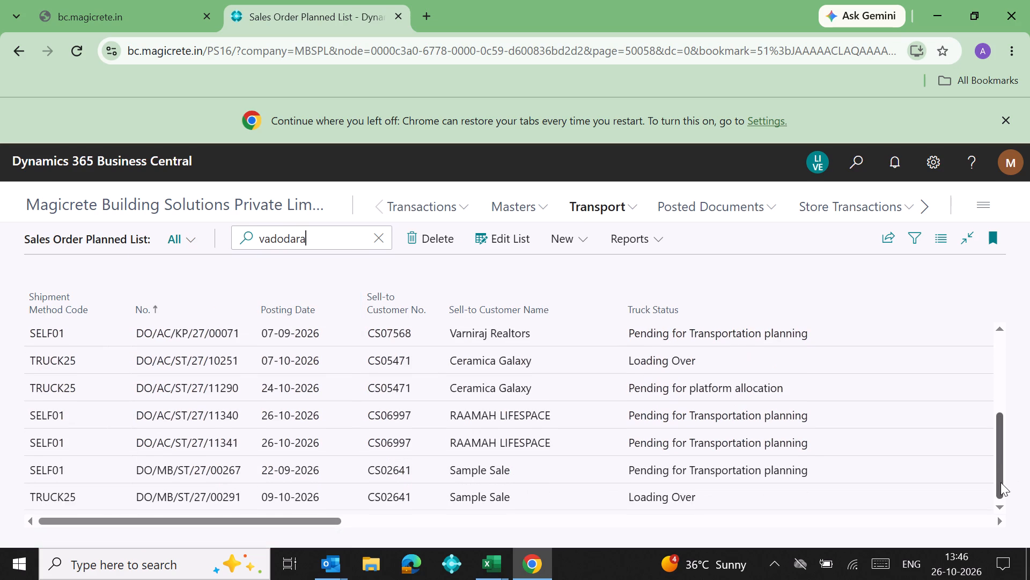
click(511, 237)
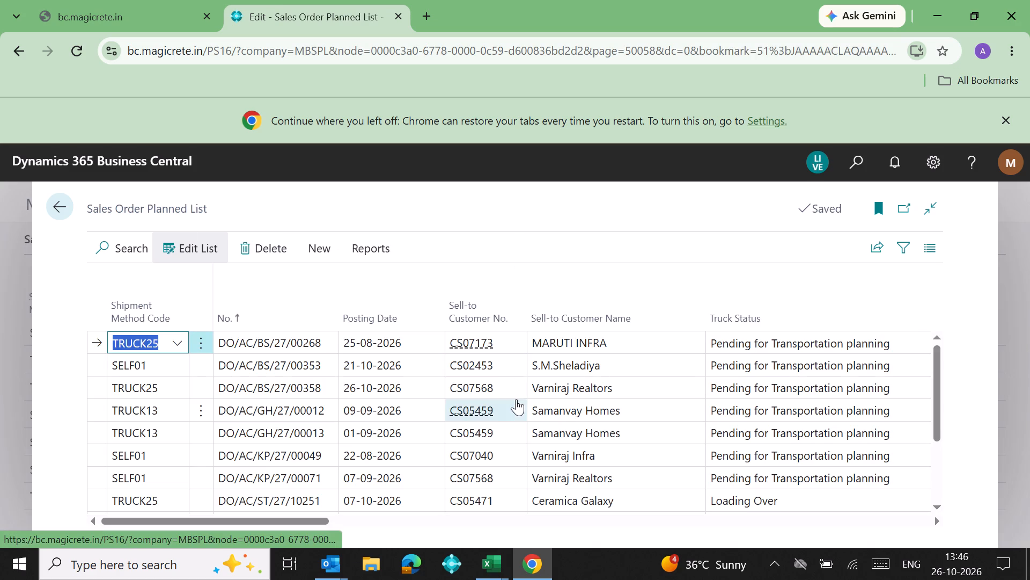
click(940, 488)
drag(940, 488, 940, 494)
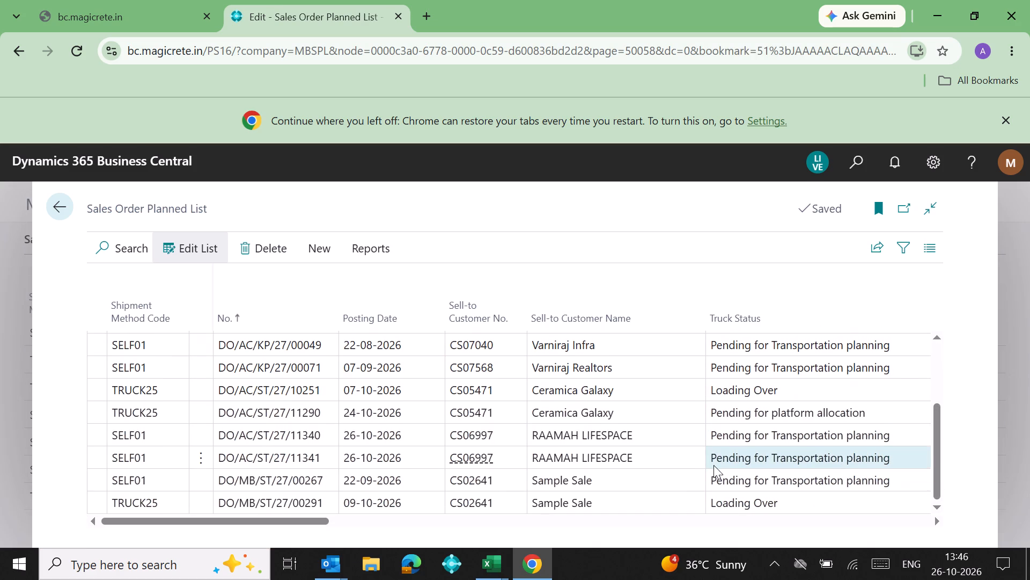
triple_click(615, 435)
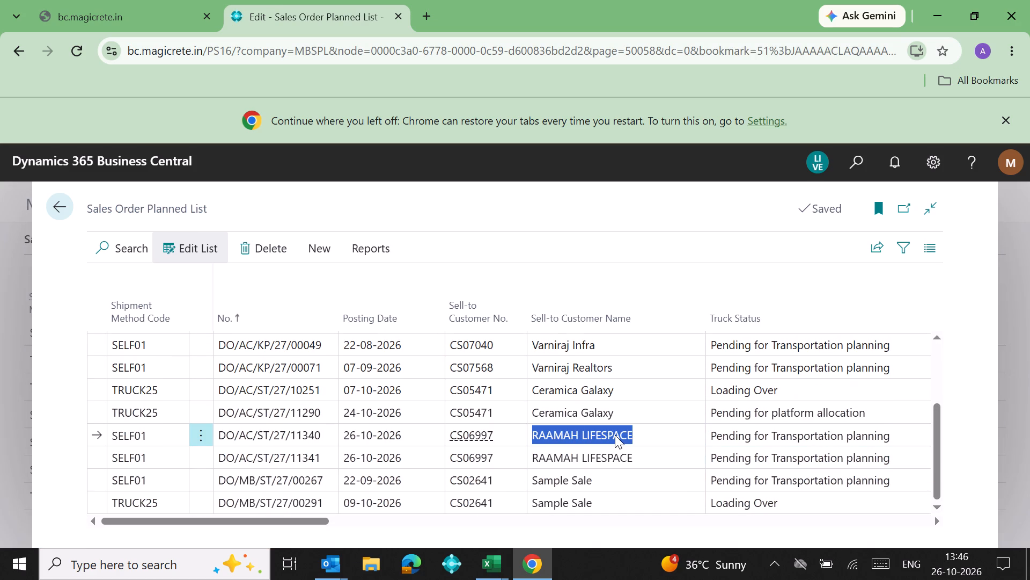
key(Left)
key(Left)
key(Left)
key(Left)
key(Left)
key(Left)
key(Left)
key(Left)
key(Left)
key(Left)
key(Left)
key(Left)
key(Left)
key(Left)
key(Left)
key(Left)
key(Left)
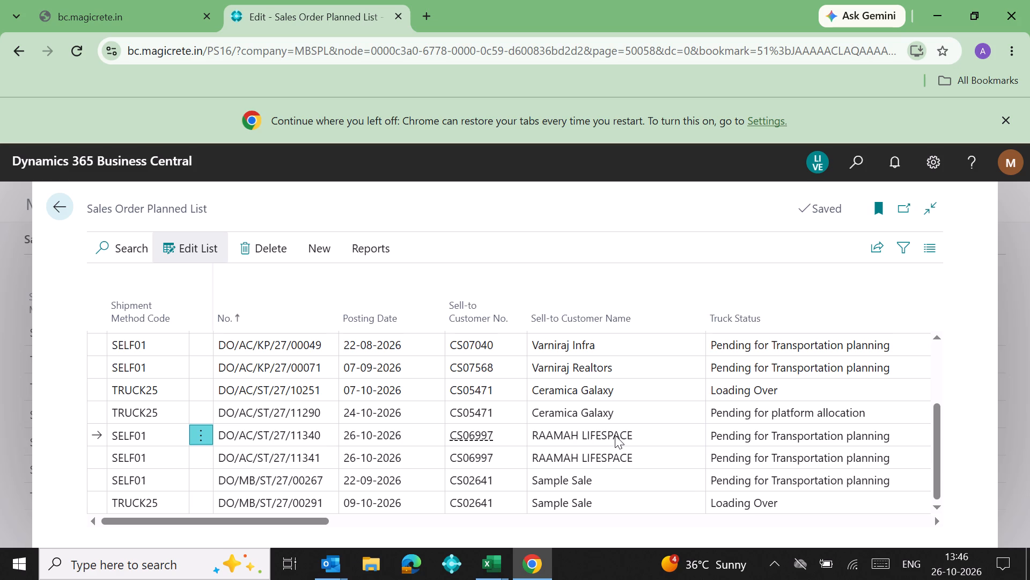
text(25)
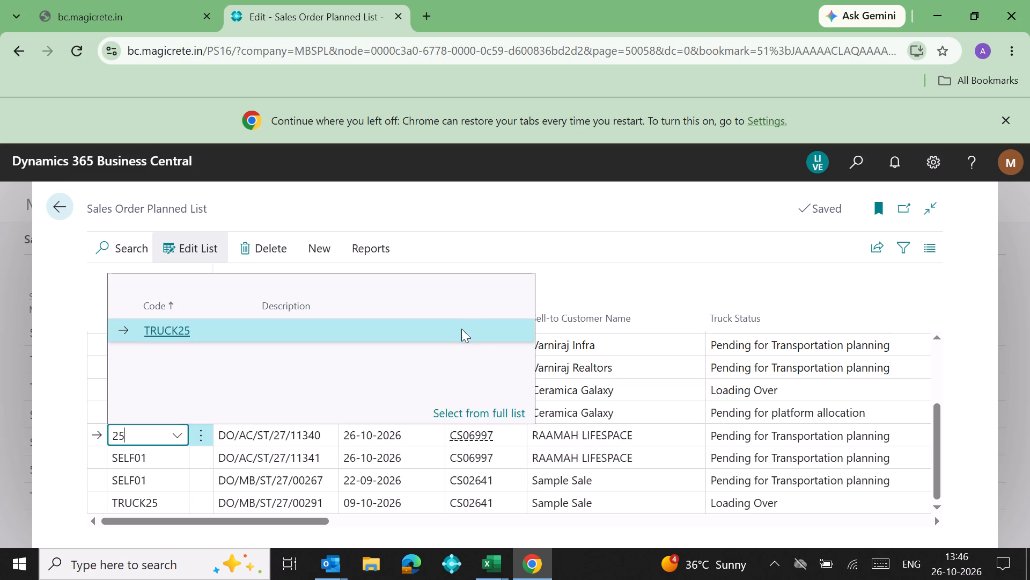
click(462, 328)
Enter vehicle number 1652 for Ceramica Galaxy's order DO/AC/ST/27/11290.
key(Right)
key(Right)
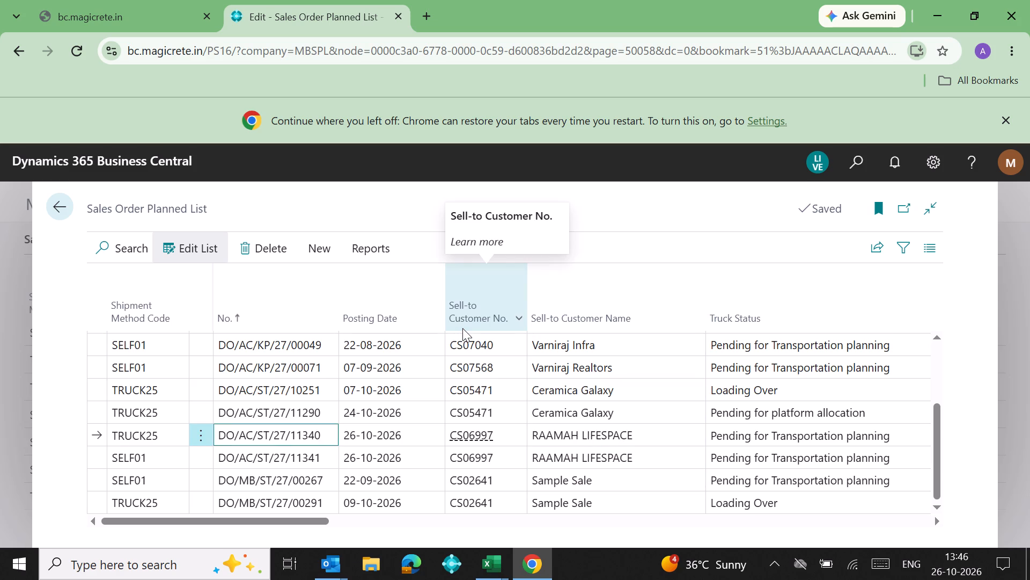
key(Right)
key(Right)
key(Right)
key(Right)
key(Right)
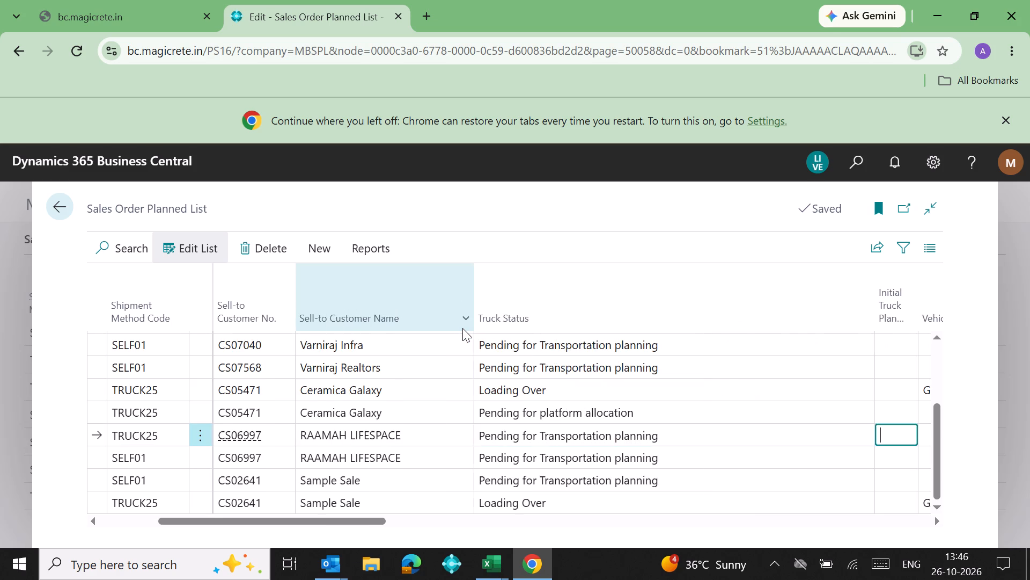
key(Right)
key(Right)
key(Up)
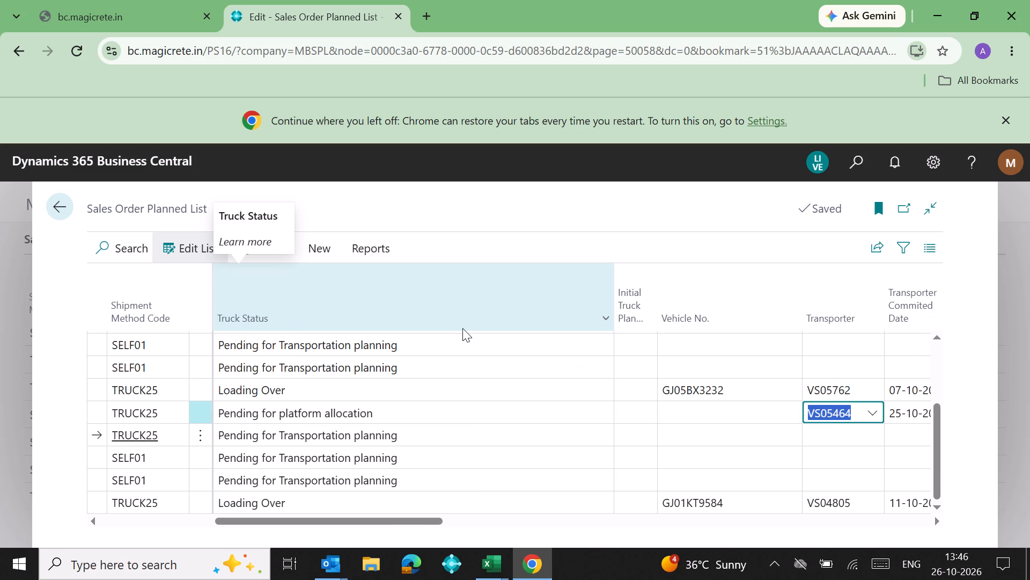
key(Left)
text(1652)
For RAAMAH LIFESPACE order DO/AC/ST/27/11340, enter vehicle number 2861 and choose ANSHIKA ENTERPRISE (VS05464) as the transporter.
key(Down)
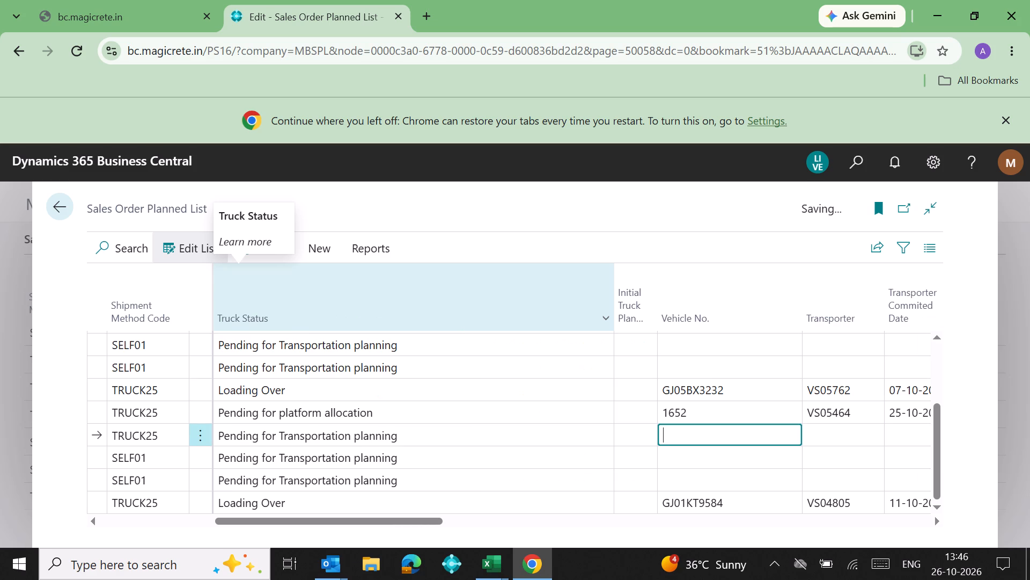
text(2861)
key(Right)
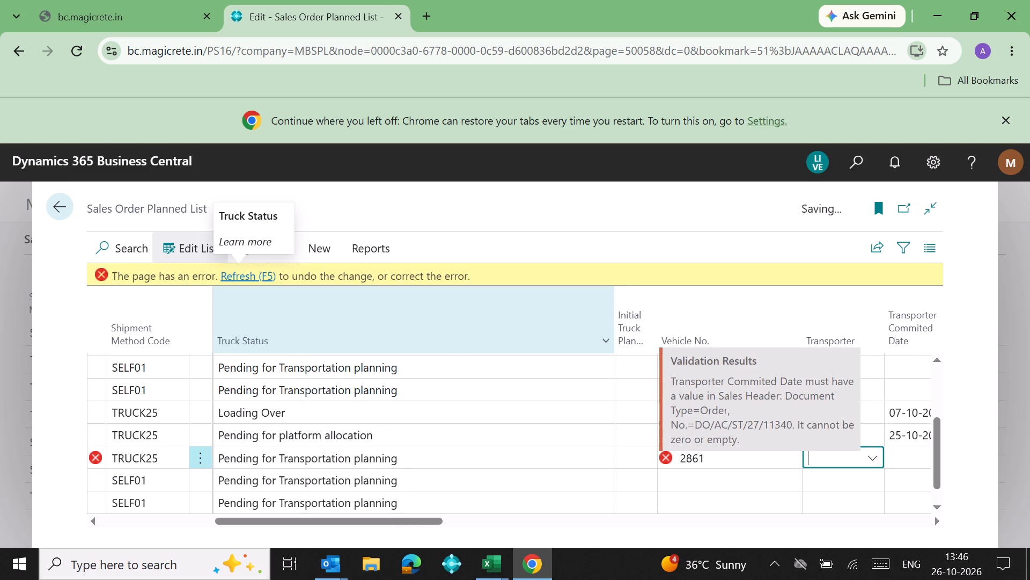
key(v)
key(BackSpace)
key(BackSpace)
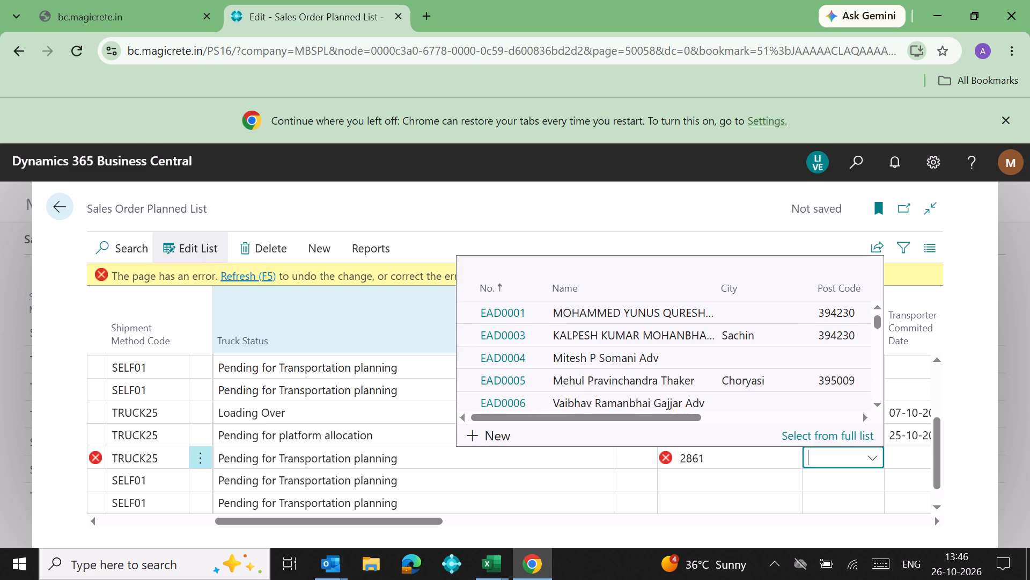
text(anshi)
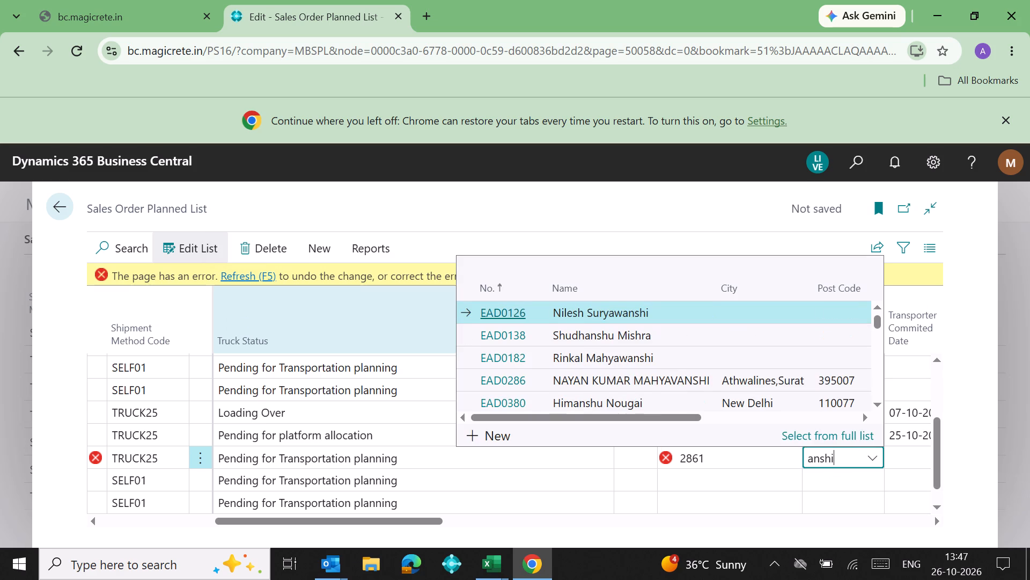
text(ka)
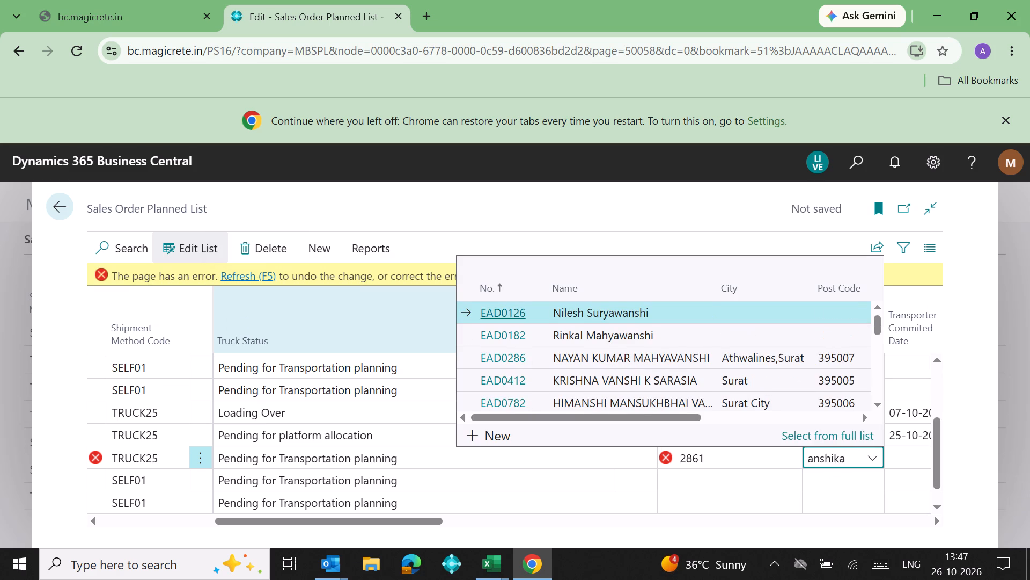
key(space)
text(trans)
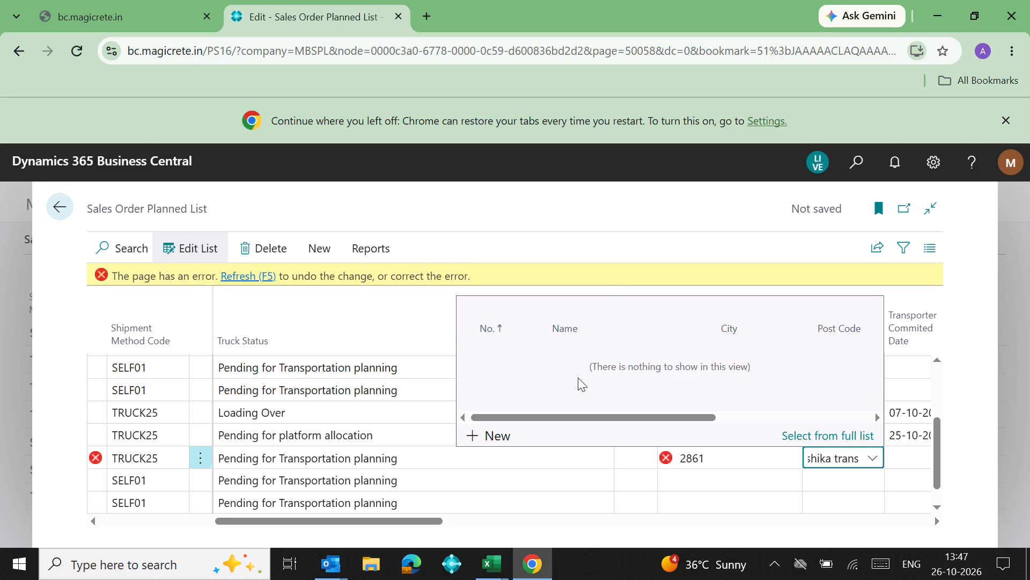
key(BackSpace)
key(BackSpace)
key(BackSpace)
key(BackSpace)
key(BackSpace)
key(BackSpace)
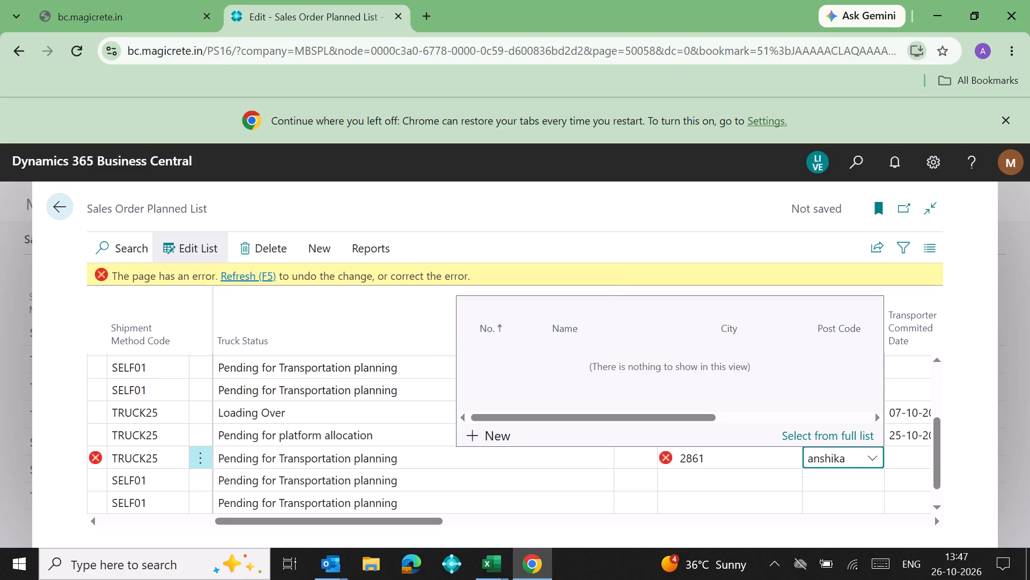
click(619, 375)
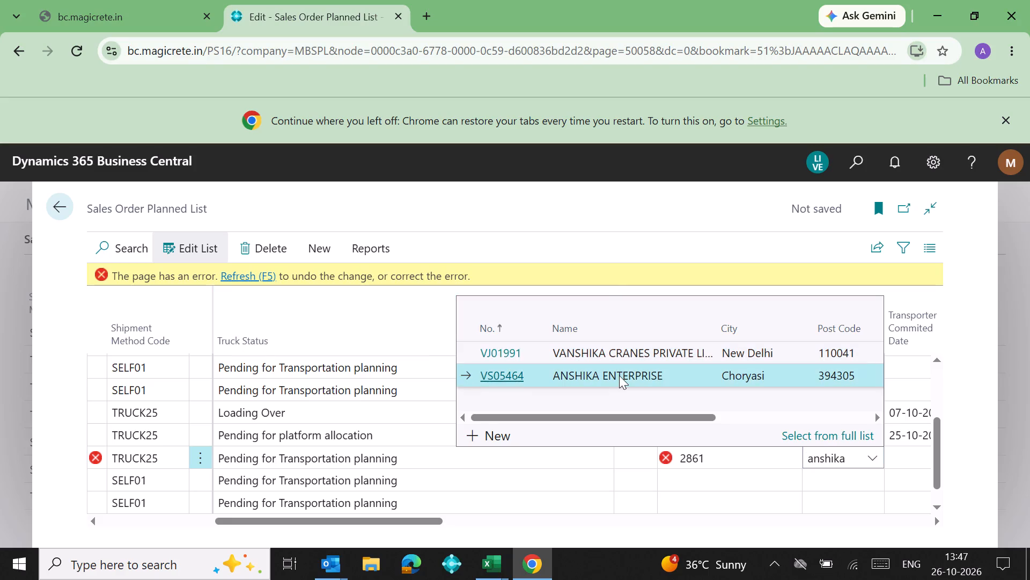
Set order DO/AC/ST/27/11340's transporter committed date to 26-10-2026 and time to 23:00, and accept updating the lines for the shipping agent.
key(Right)
key(t)
key(Right)
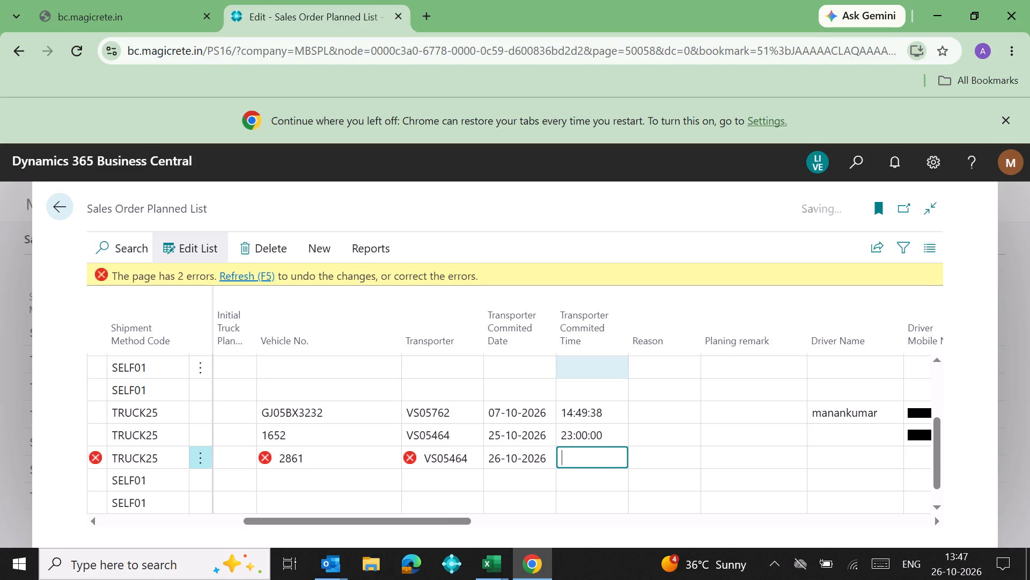
text(23:00)
key(Right)
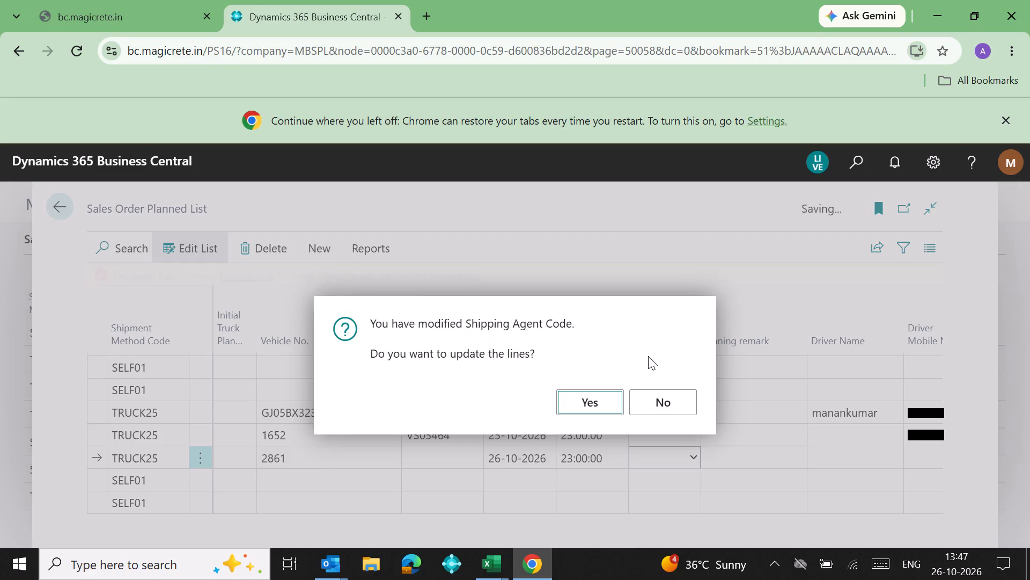
click(592, 397)
click(592, 397)
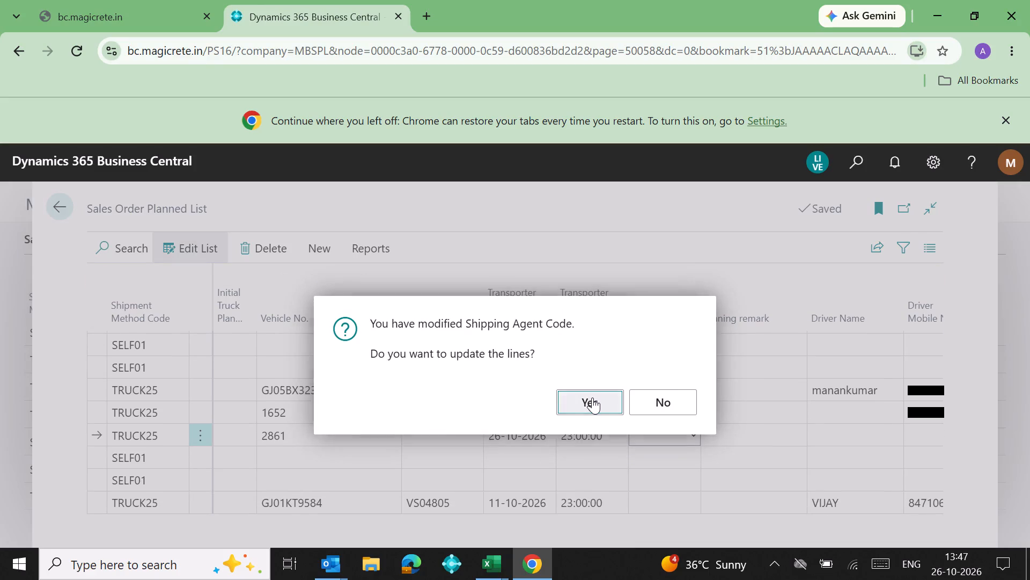
Review order DO/AC/ST/27/11340's row from the shipment method code through the driver details, and close the editable list.
key(Left)
key(Left)
key(Left)
key(Left)
key(Left)
key(Left)
key(Left)
key(Left)
key(Left)
key(Left)
key(Left)
key(Left)
key(Left)
key(Left)
key(Left)
key(Left)
key(Left)
key(Left)
key(Left)
key(Left)
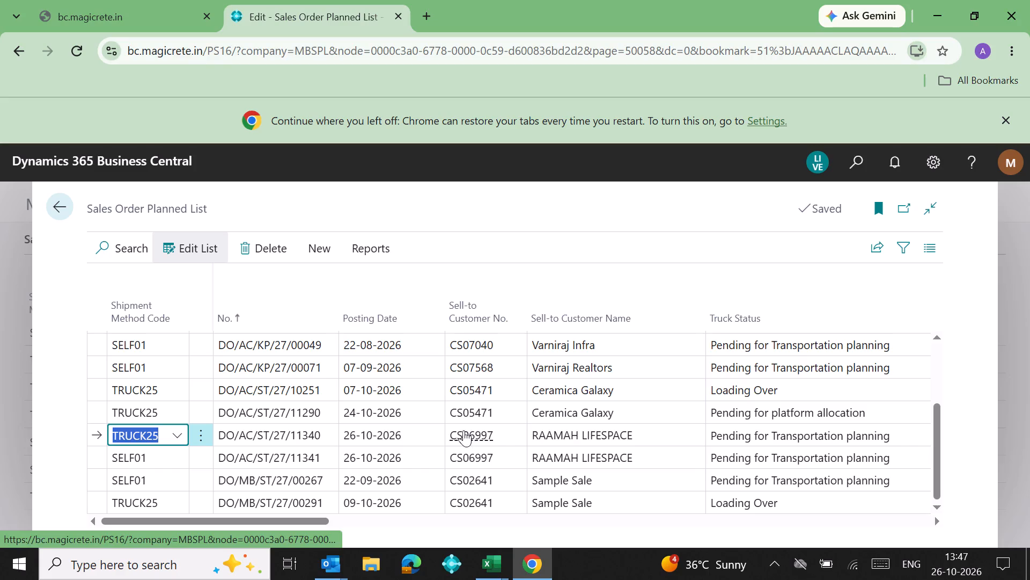
triple_click(554, 434)
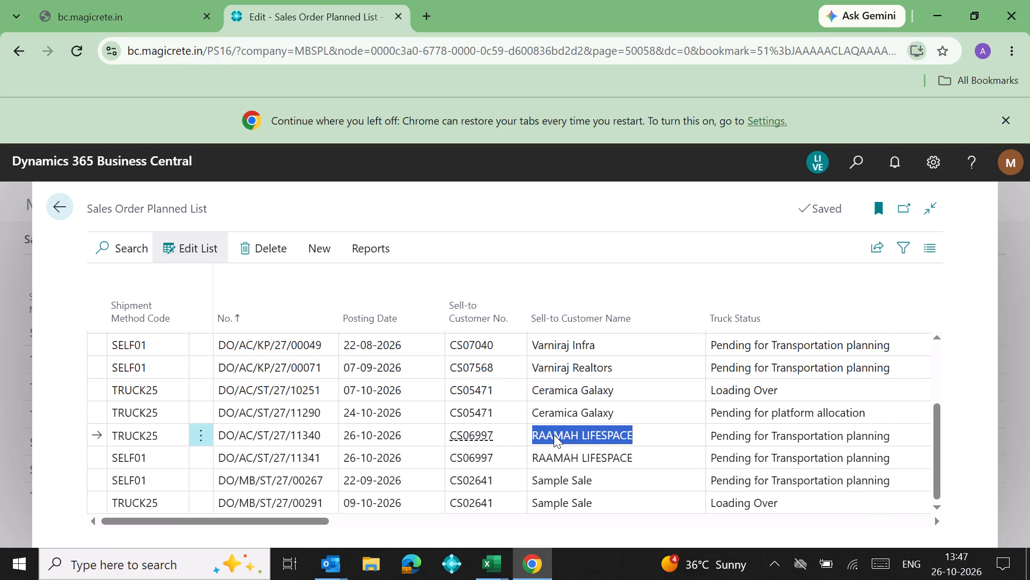
key(Right)
key(Right)
key(Right)
key(Right)
key(Right)
key(Right)
key(Right)
key(Right)
key(Right)
key(Right)
key(Right)
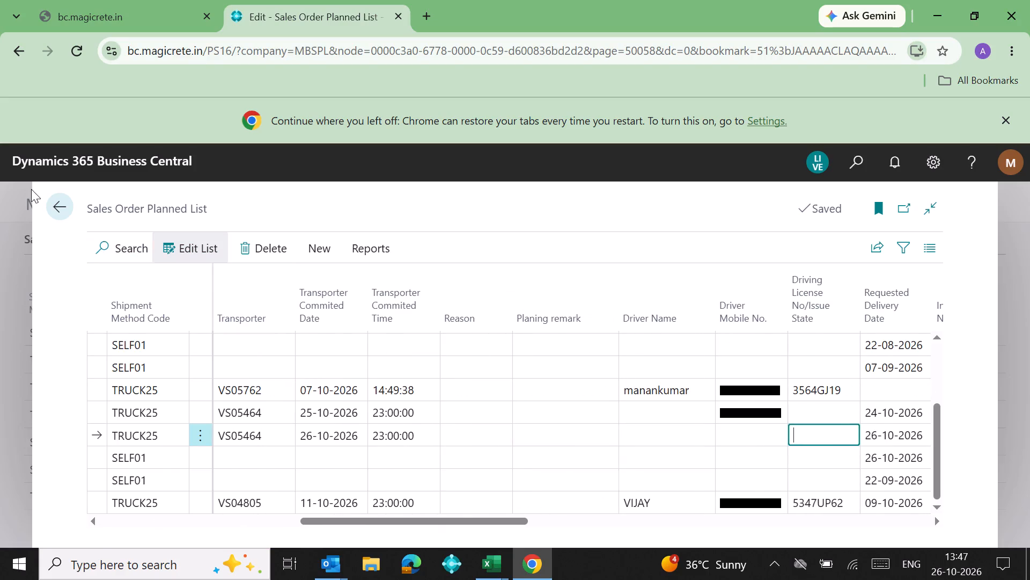
click(63, 208)
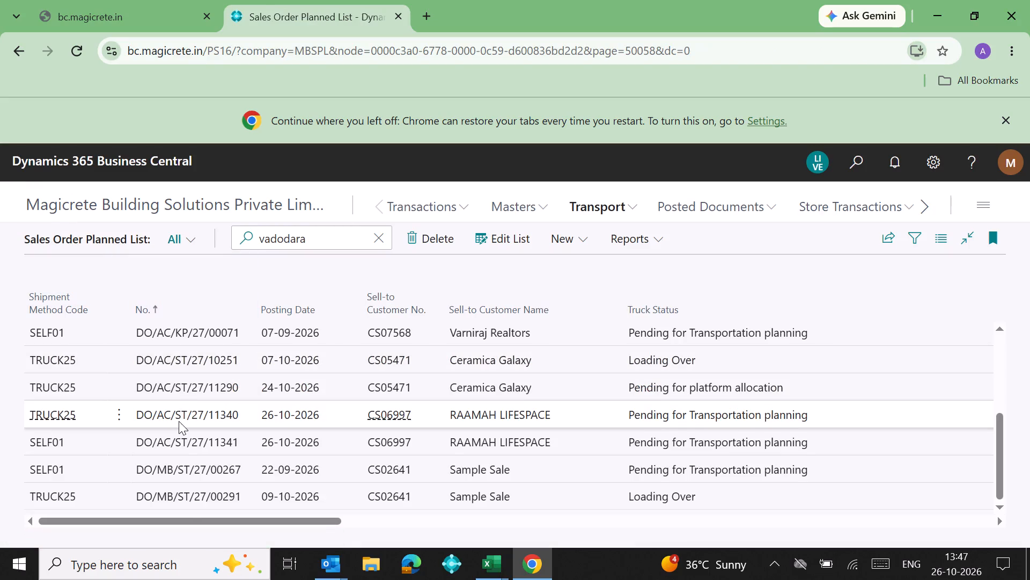
Check the truck status, vehicle number and transporter of Ceramica Galaxy's order DO/AC/ST/27/11290 in the planned list.
triple_click(186, 389)
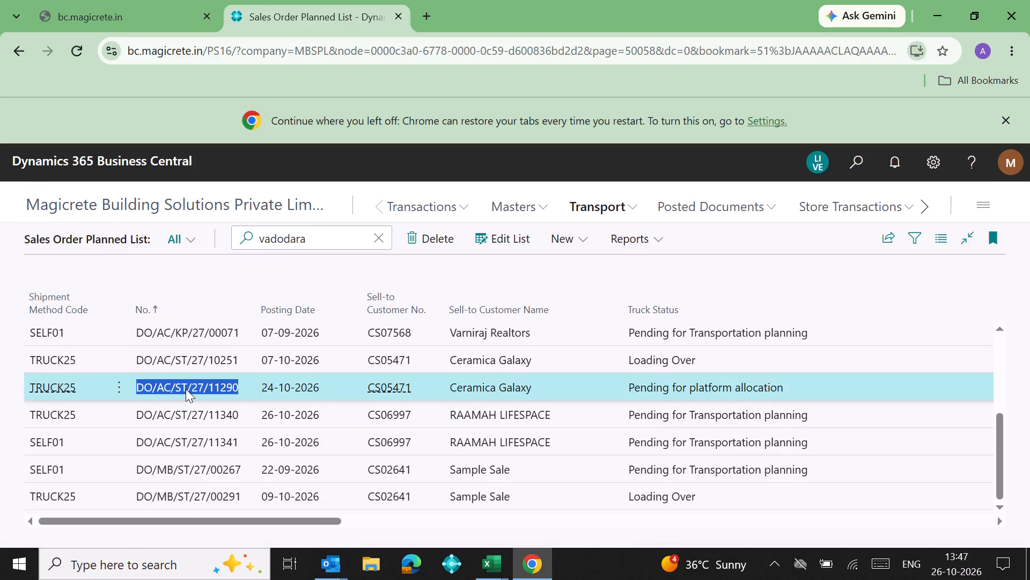
click(186, 389)
key(Right)
key(Right)
key(Right)
key(Right)
key(Right)
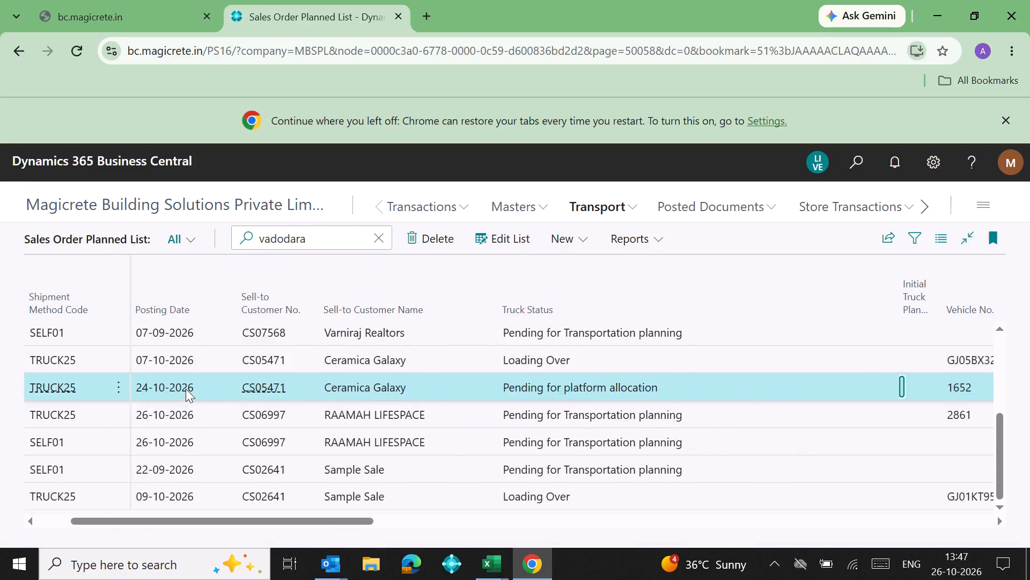
key(Right)
key(Right)
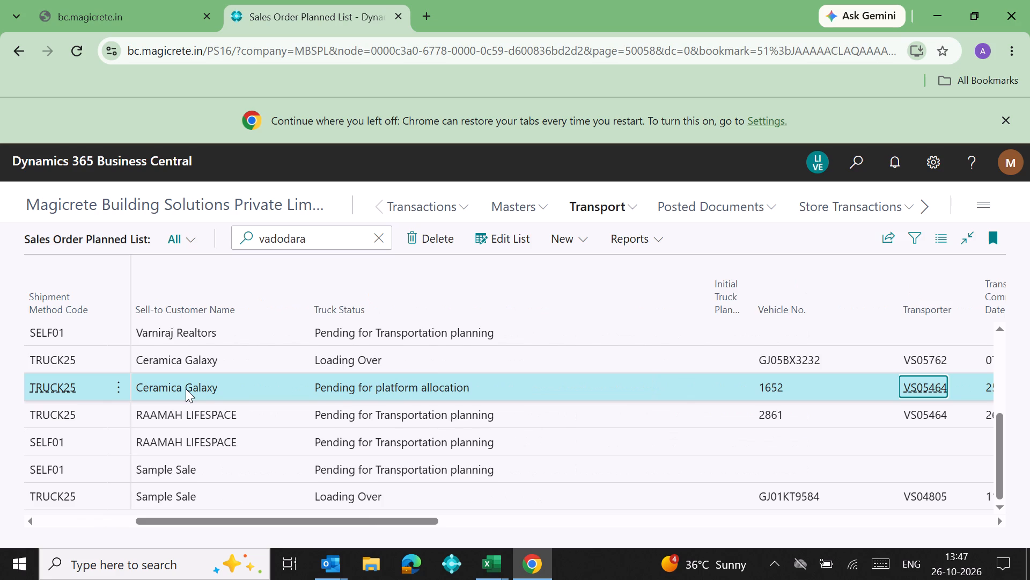
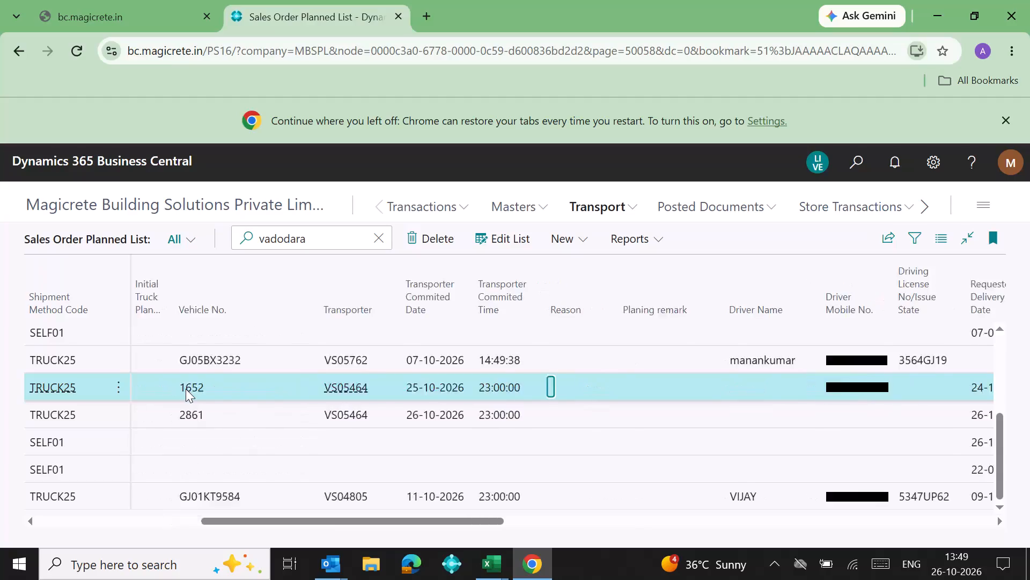
Review Ceramica Galaxy's order DO/AC/ST/27/11290 row back to its shipment method code.
key(Left)
key(Left)
key(Left)
key(Left)
key(Left)
key(Left)
key(Left)
key(Left)
key(Left)
key(Left)
key(Left)
key(Left)
key(Left)
key(Left)
key(Left)
key(Left)
key(Left)
key(Left)
key(Left)
key(Left)
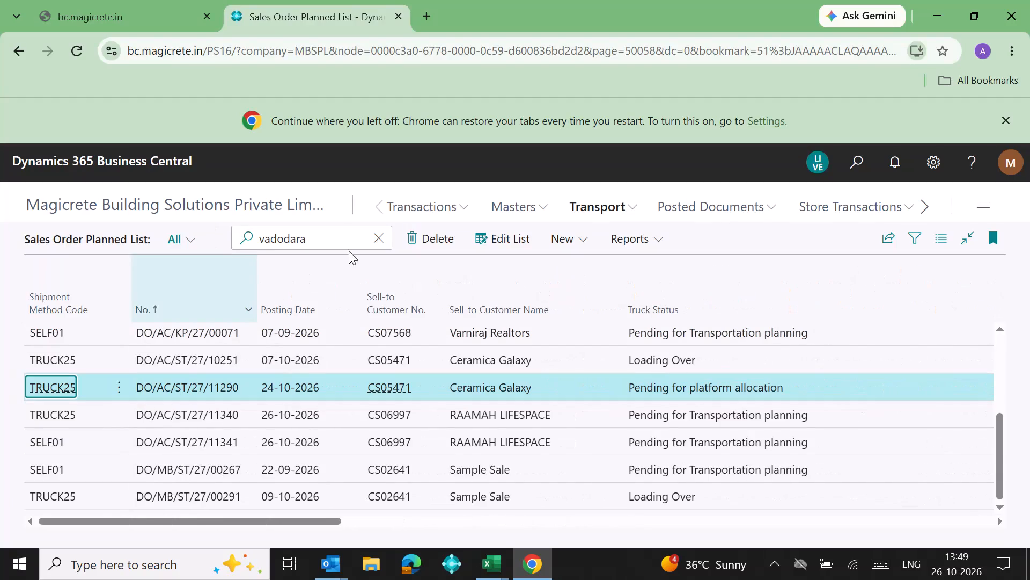
Open Jay Hind Infra's order DO/AC/ST/27/11333 from the Delivery Orders list.
click(425, 205)
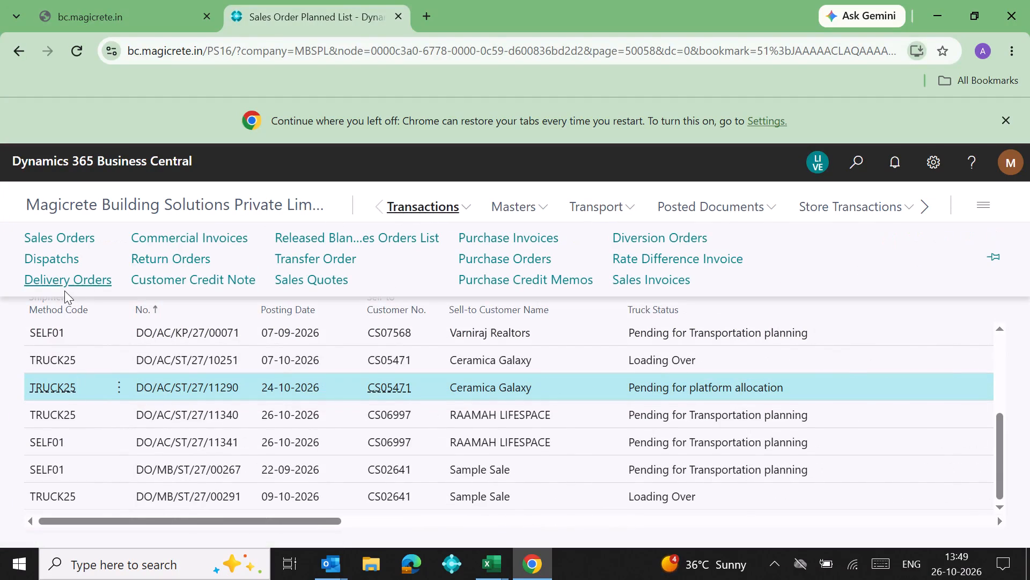
click(72, 273)
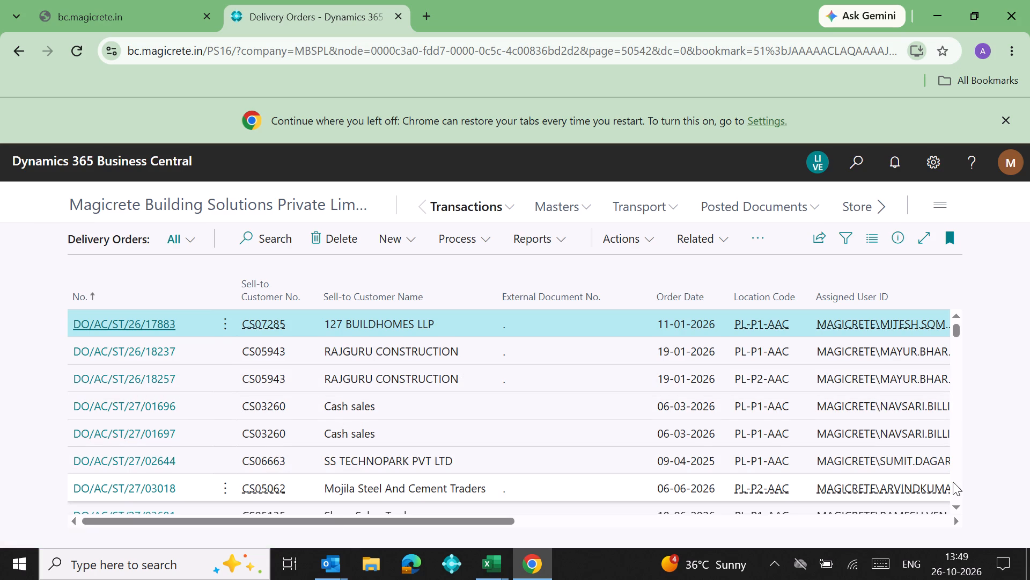
double_click(954, 484)
double_click(954, 484)
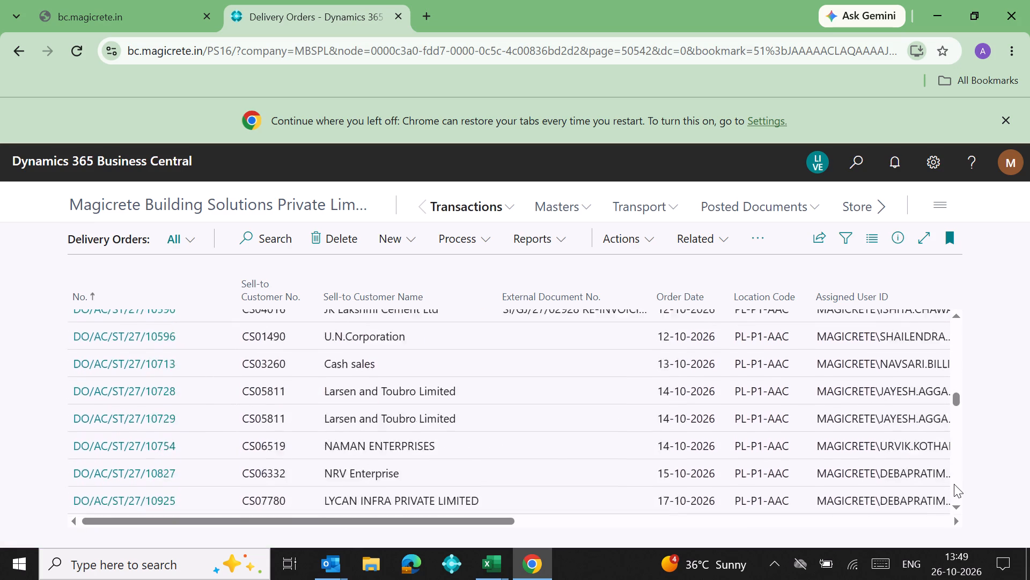
click(954, 484)
drag(954, 484, 954, 489)
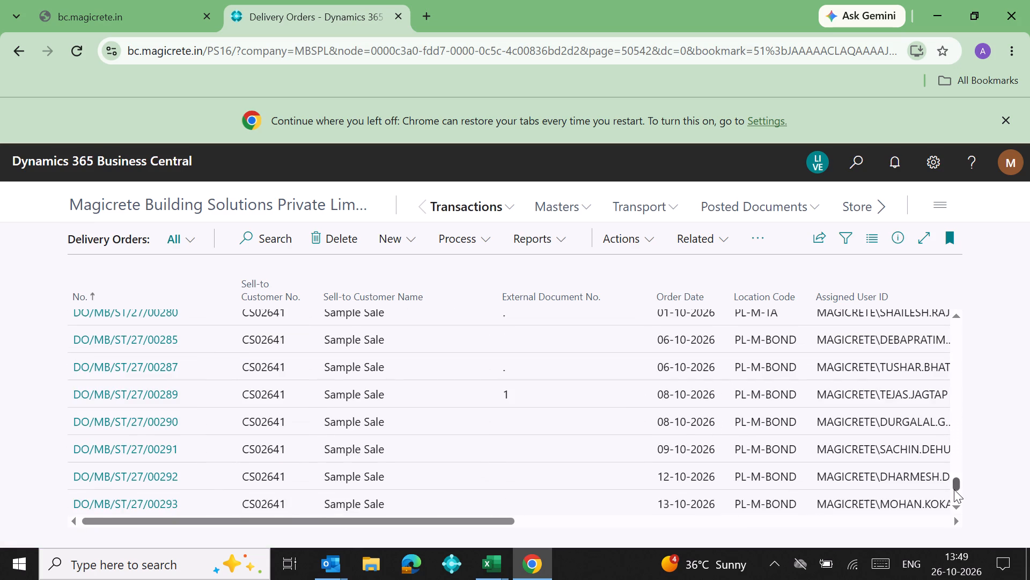
triple_click(954, 502)
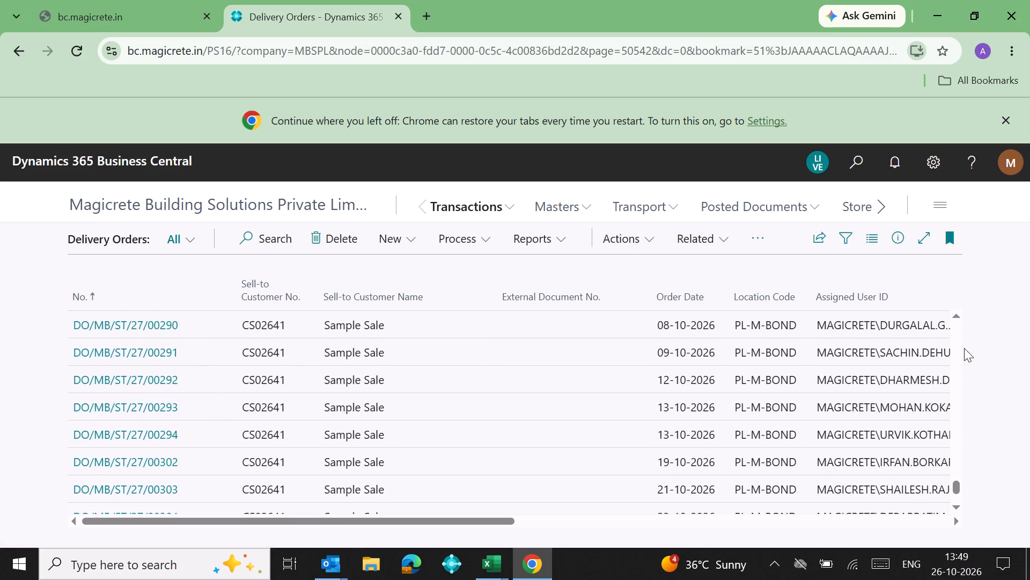
click(954, 313)
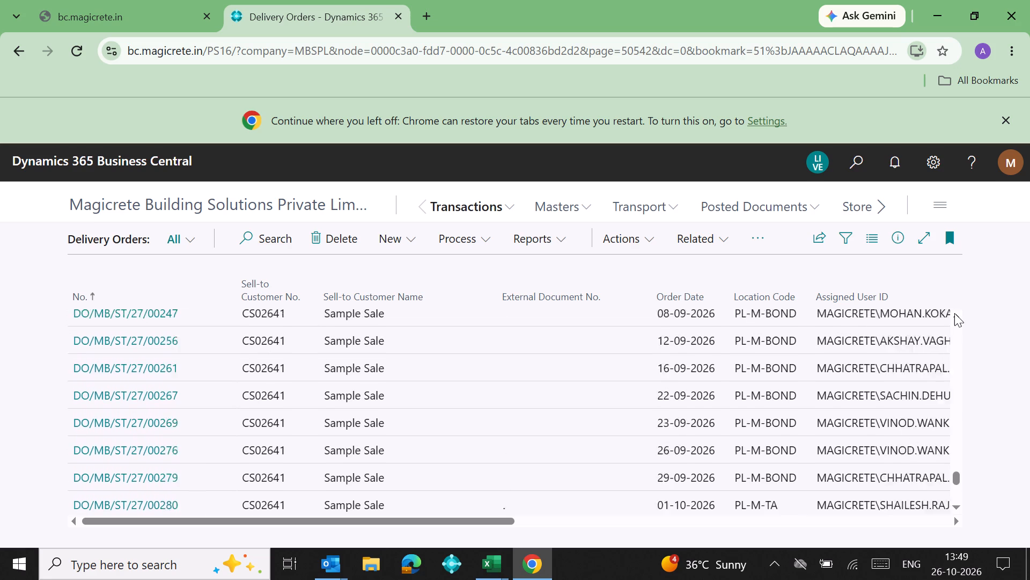
click(954, 313)
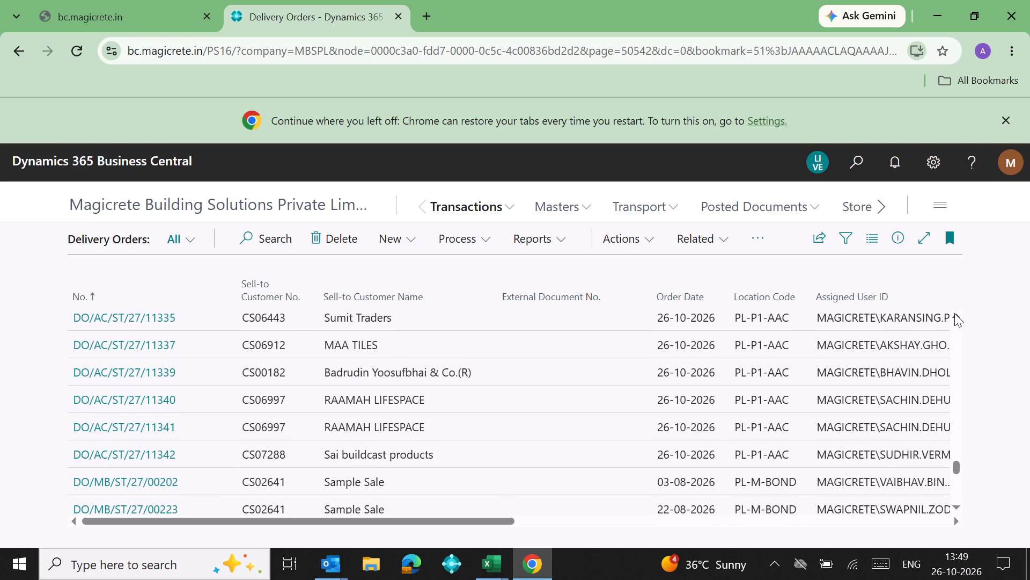
triple_click(954, 313)
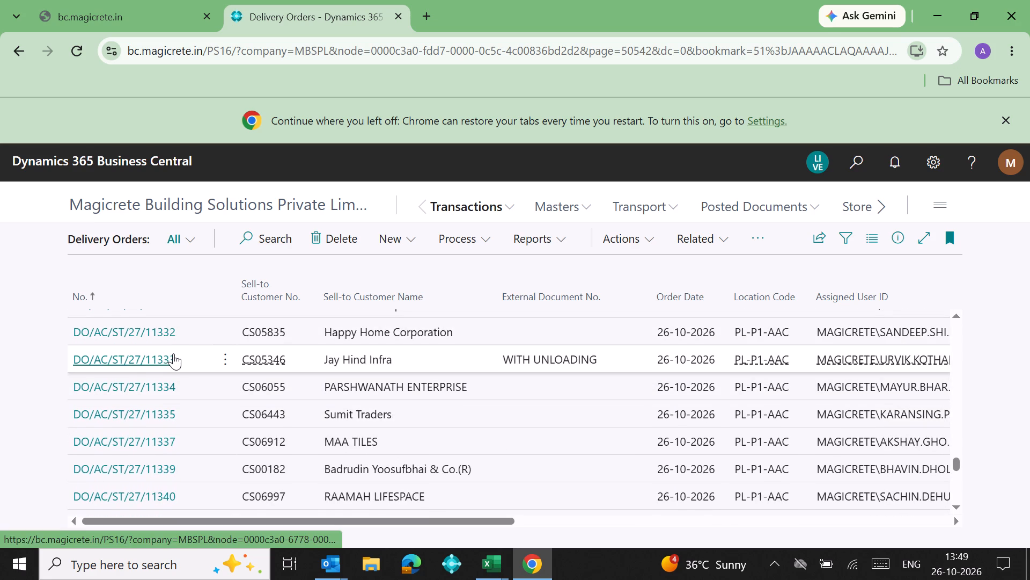
click(128, 359)
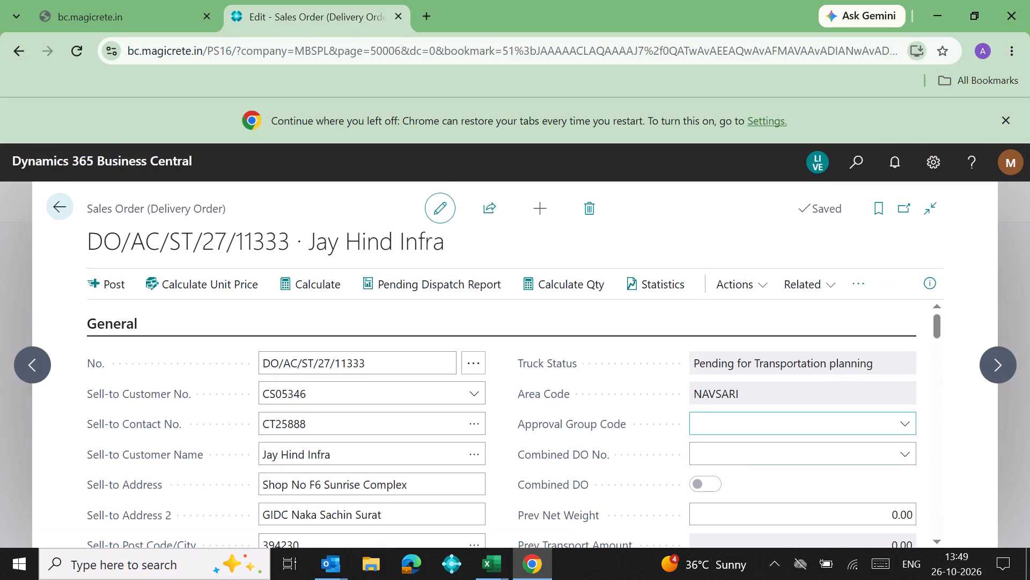
Review order DO/AC/ST/27/11333's general information, shipment details and item lines, and close the order.
triple_click(938, 530)
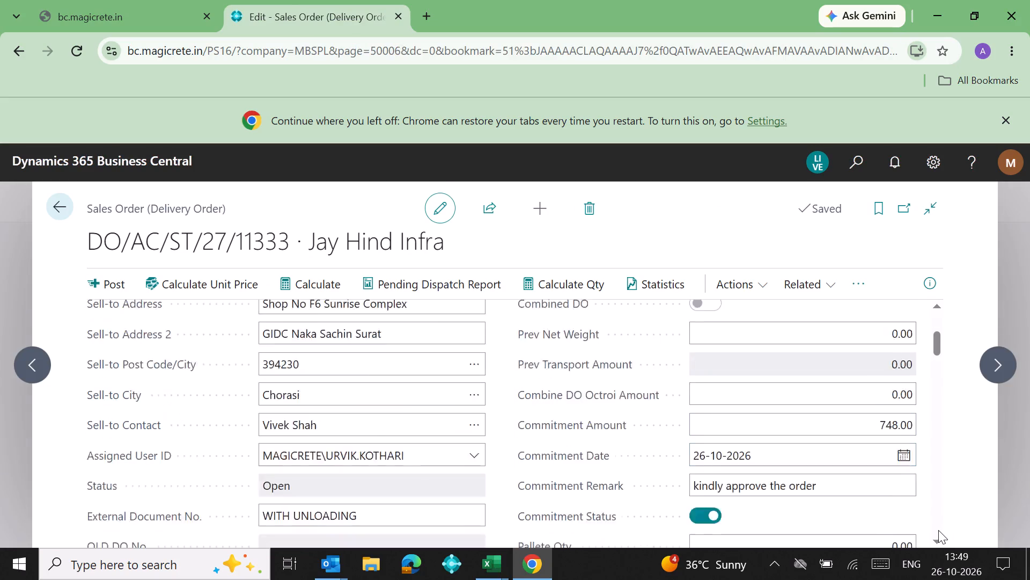
click(938, 530)
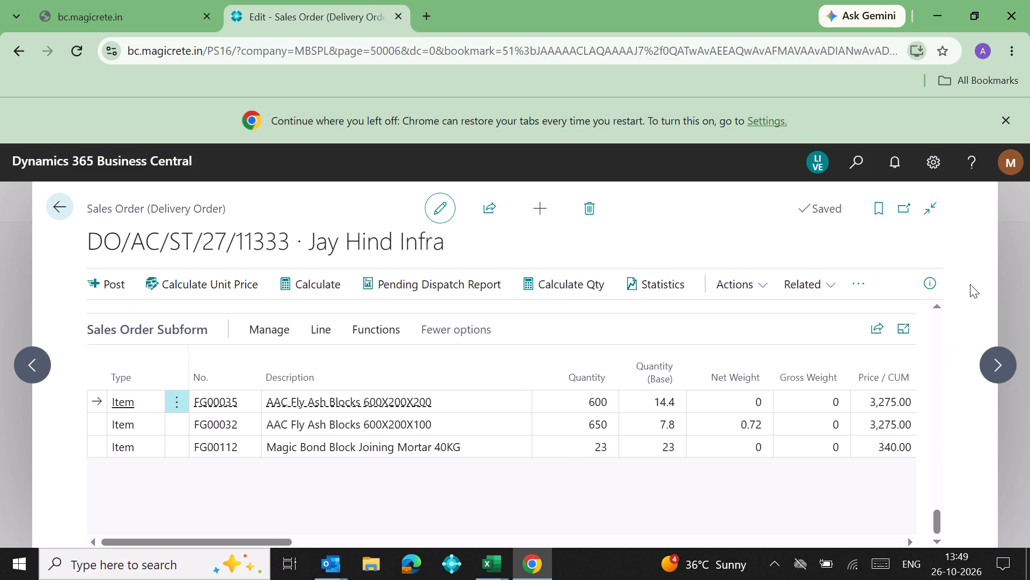
click(937, 303)
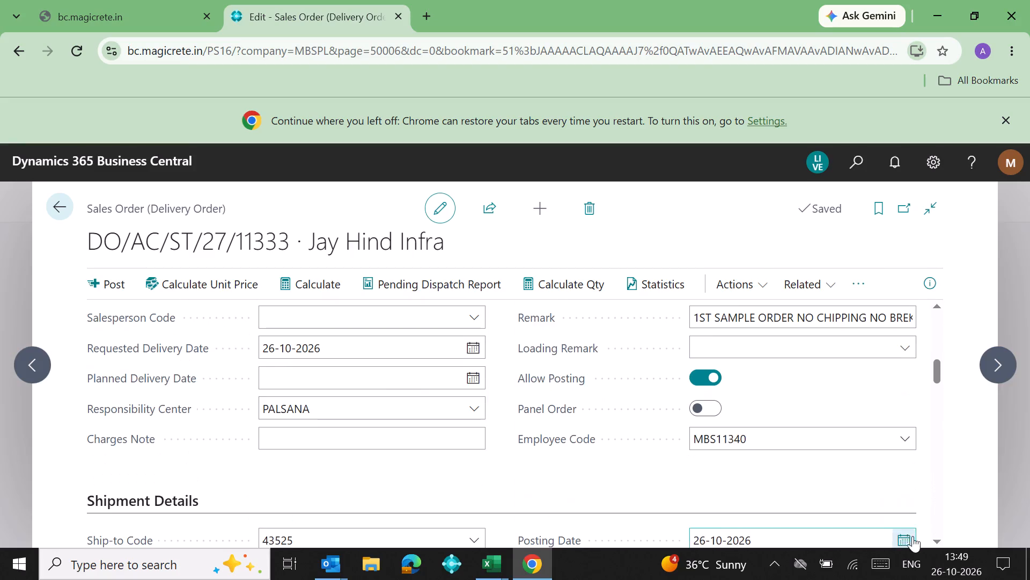
click(938, 423)
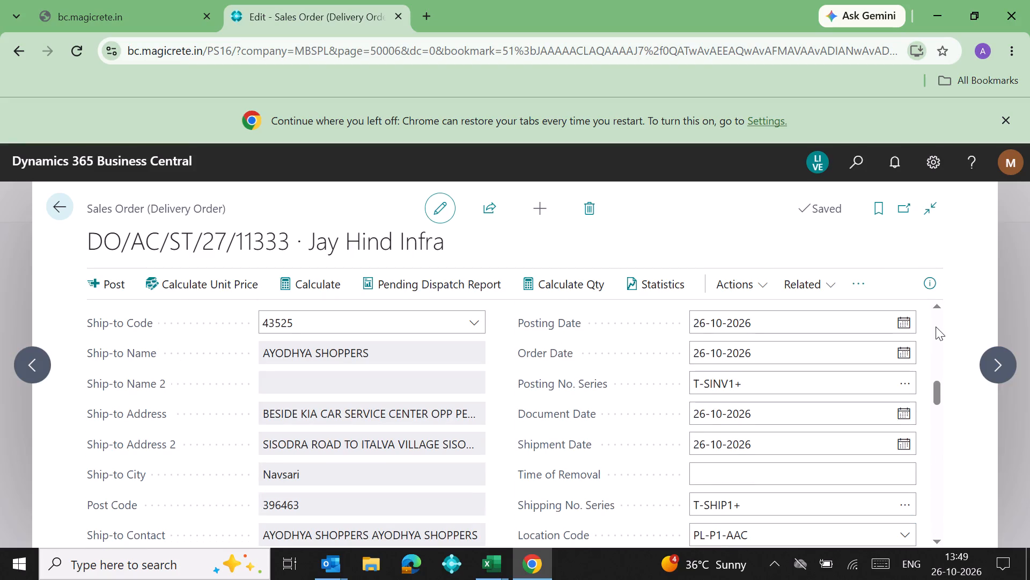
drag(936, 327, 940, 306)
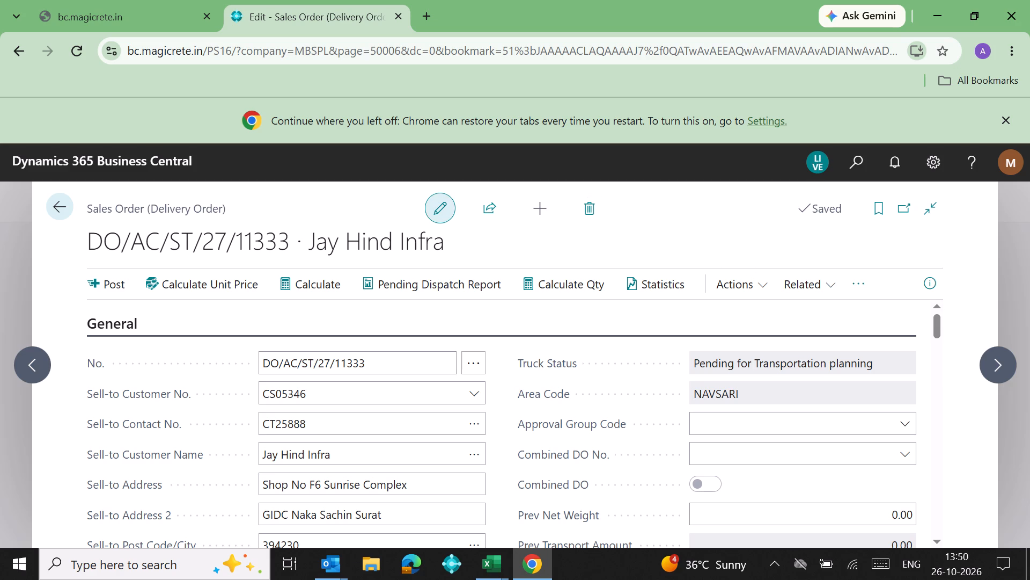
click(61, 207)
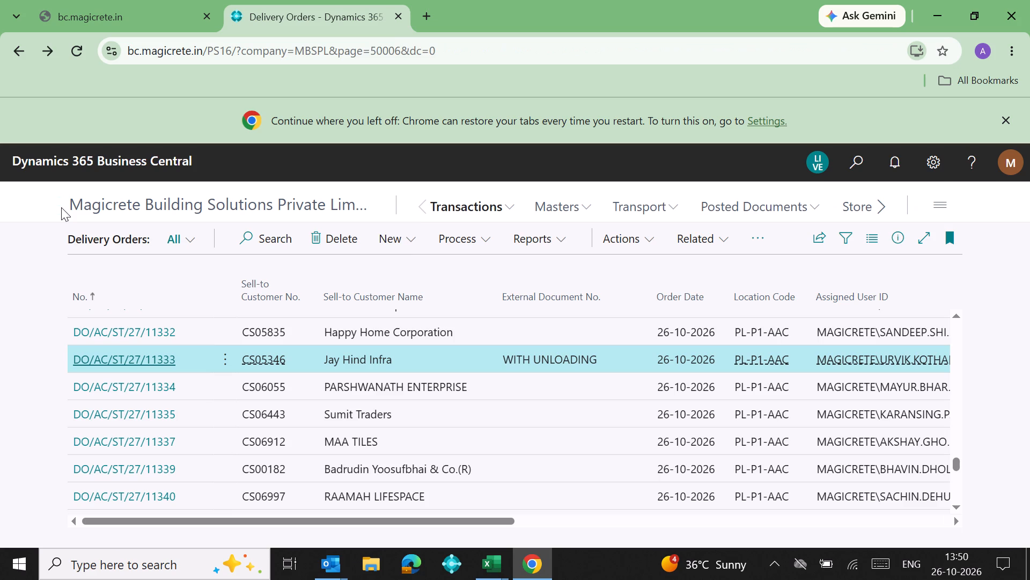
Search the Sales Order Planned List for "jay hin".
click(653, 208)
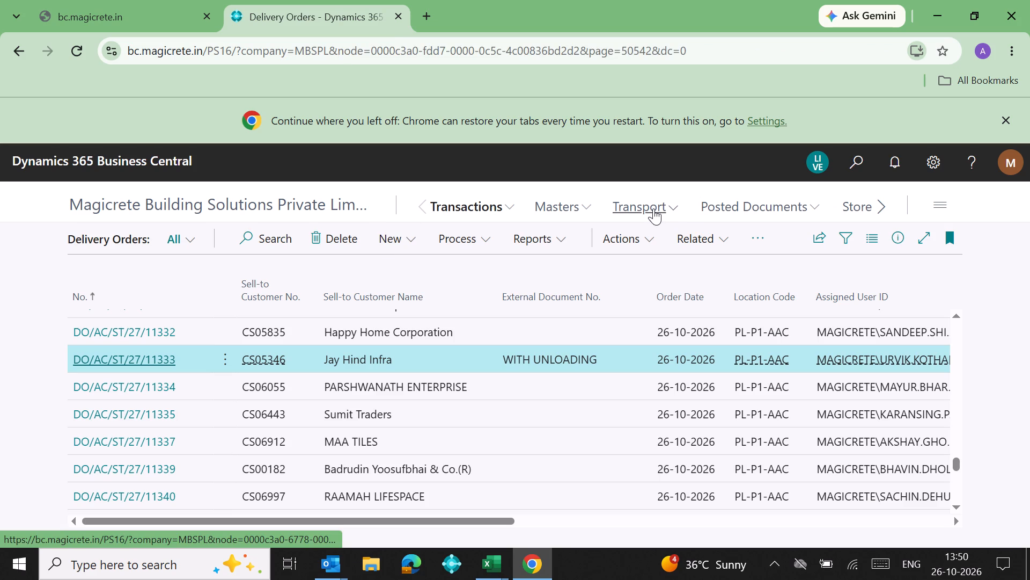
click(229, 238)
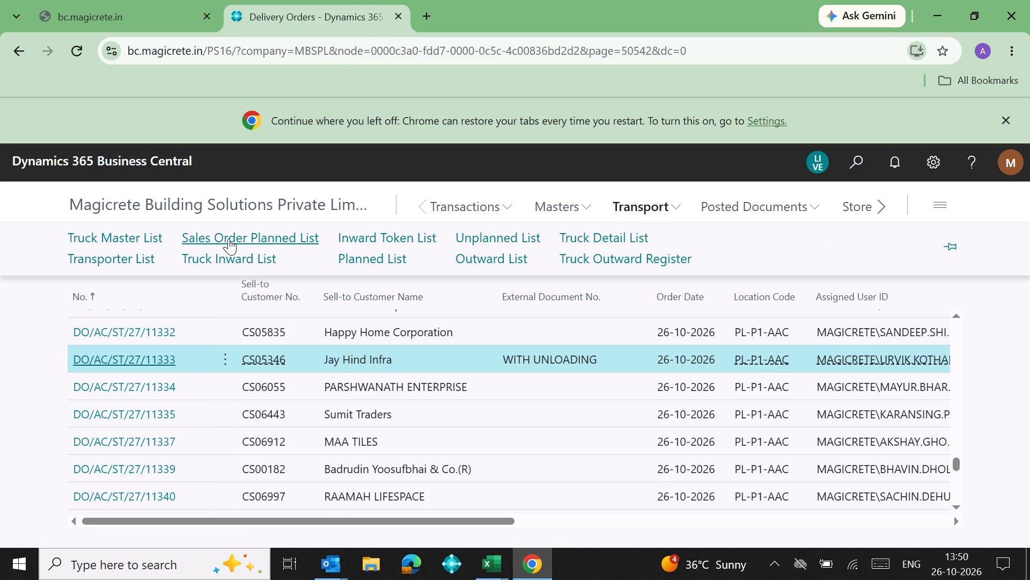
click(248, 240)
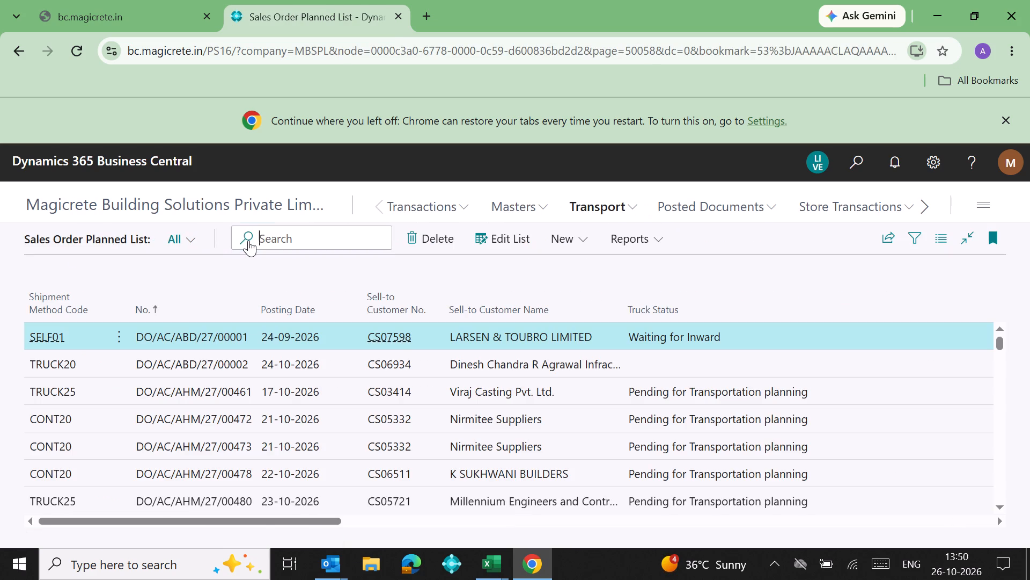
text(jay hin)
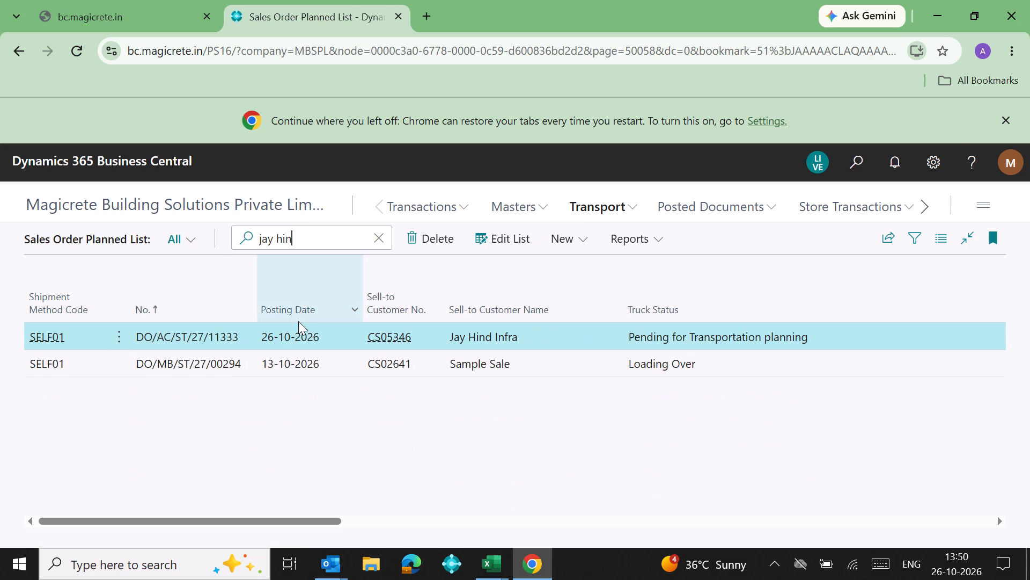
For Jay Hind Infra order DO/AC/ST/27/11333, enter vehicle number 1627, transporter committed date 26-10-2026 and committed time 23:00.
click(499, 237)
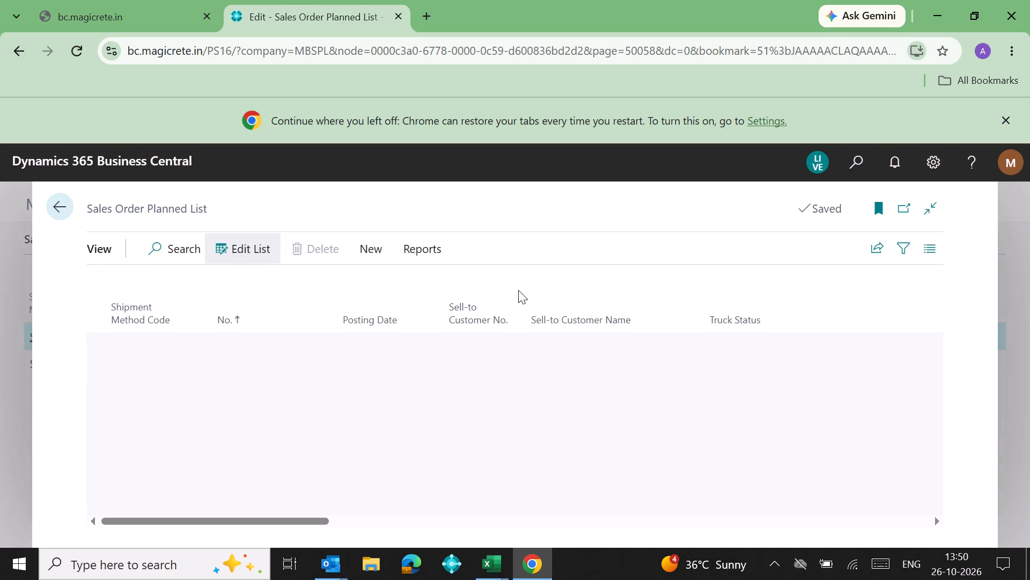
triple_click(572, 342)
click(572, 342)
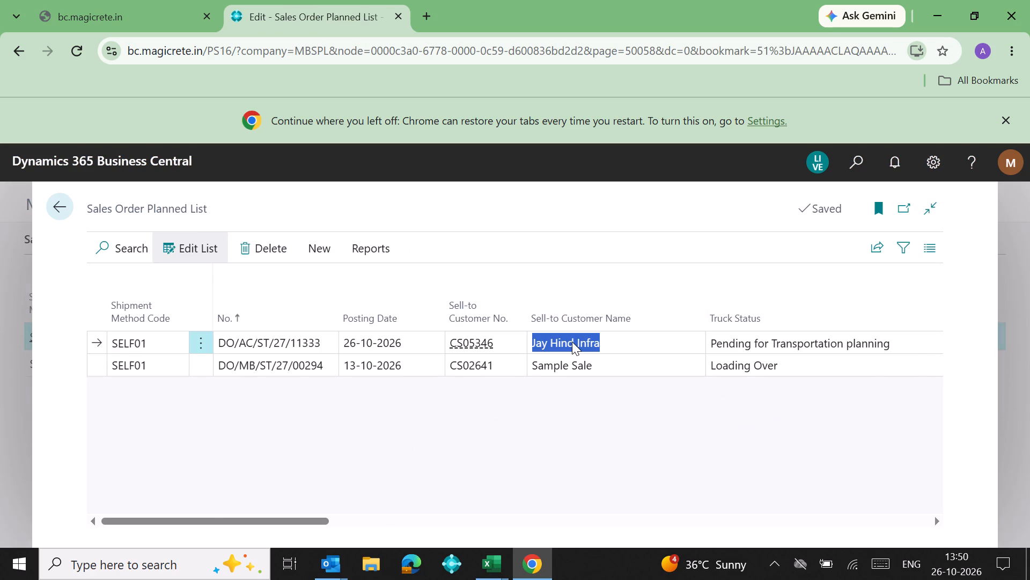
key(Right)
key(Right)
key(Right)
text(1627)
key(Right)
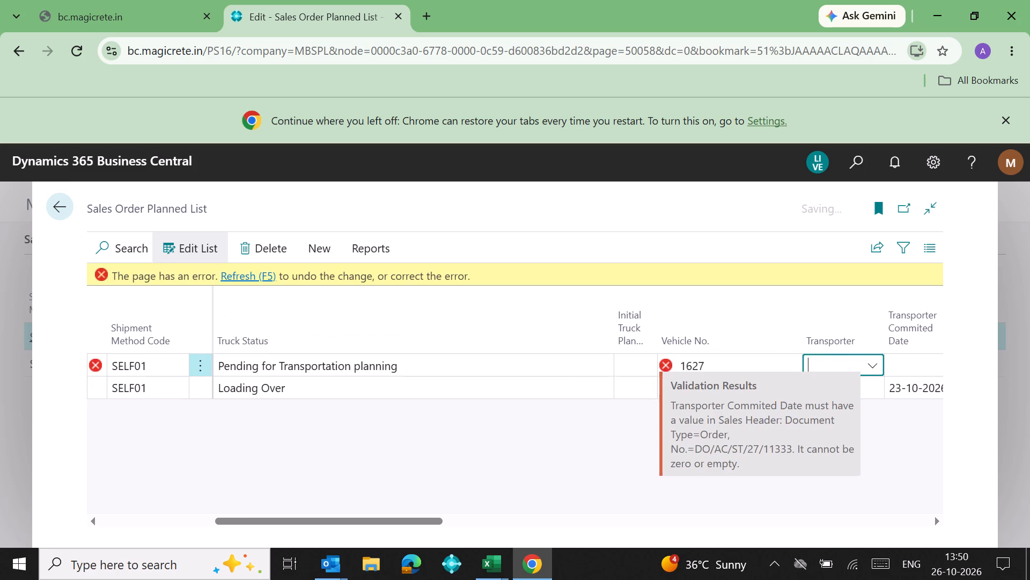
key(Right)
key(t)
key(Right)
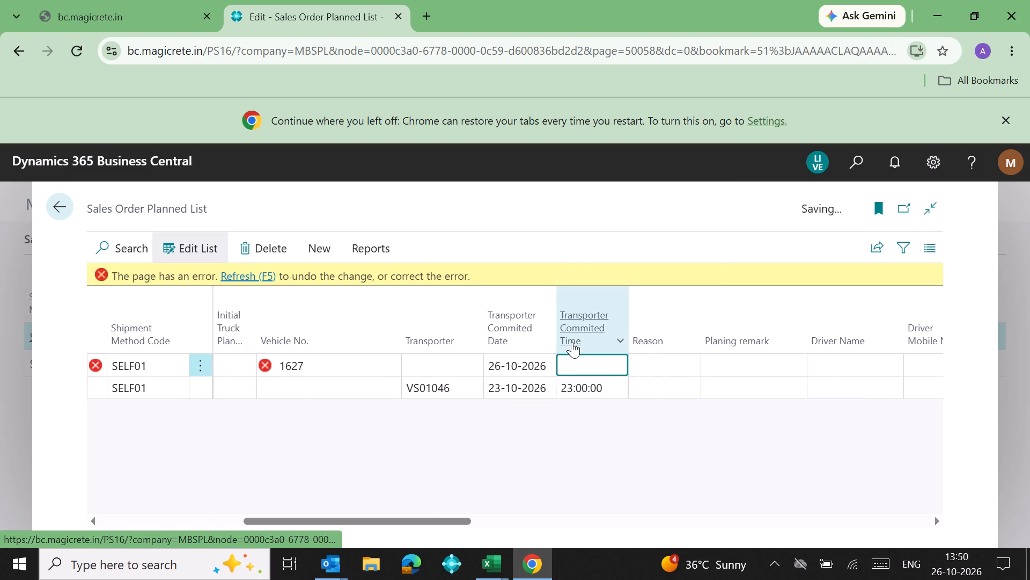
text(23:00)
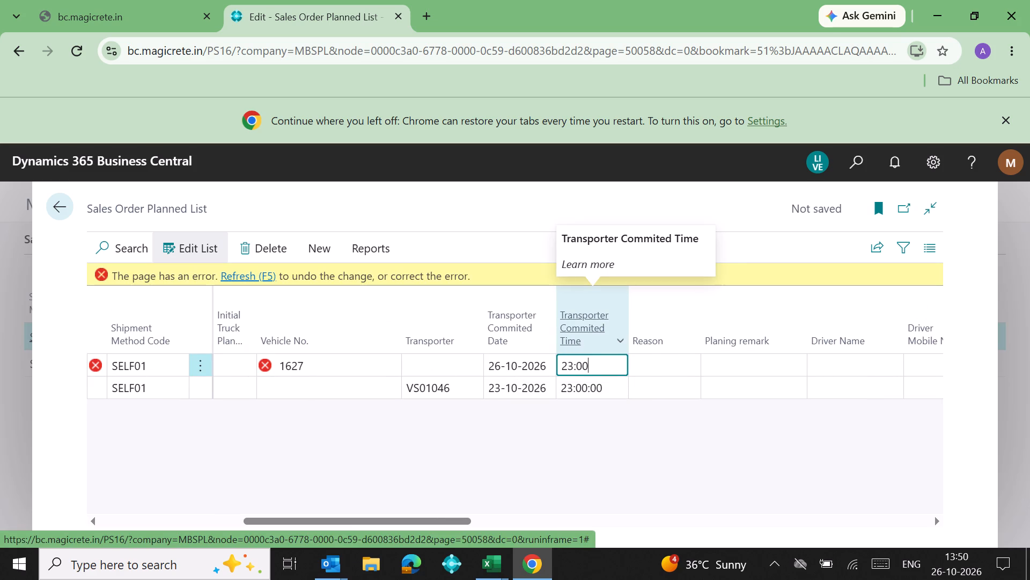
Choose OWN TRUCK-NAVSARI (VS05225) as the transporter for order DO/AC/ST/27/11333.
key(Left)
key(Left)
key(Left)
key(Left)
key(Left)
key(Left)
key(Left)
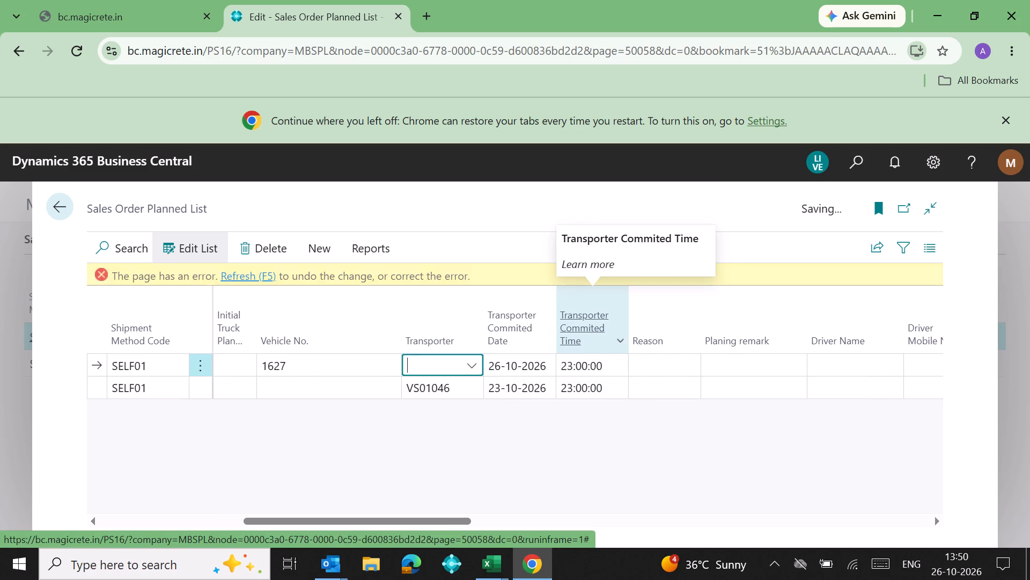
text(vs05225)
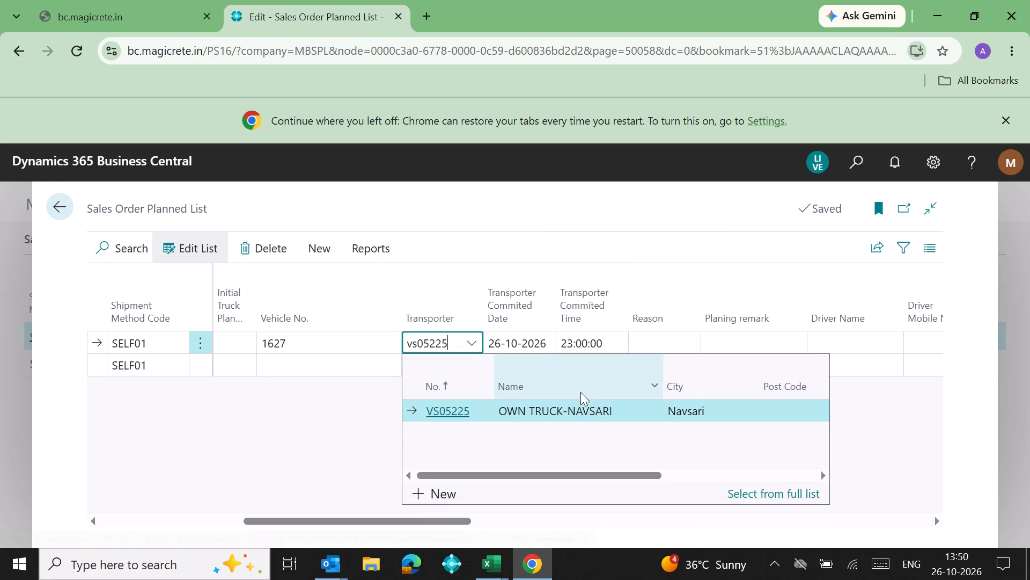
click(575, 412)
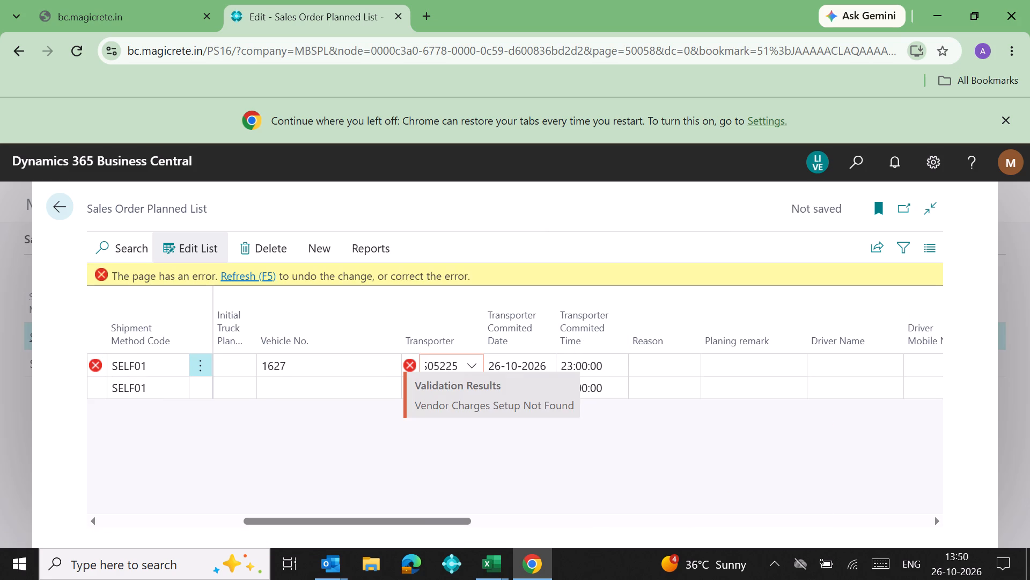
key(Left)
key(Left)
key(Left)
key(Left)
key(Left)
key(Left)
key(Left)
key(Left)
key(Left)
key(Left)
key(Left)
key(Left)
key(Left)
key(Left)
key(Left)
key(Left)
key(Left)
key(Left)
key(Left)
key(Left)
text(13)
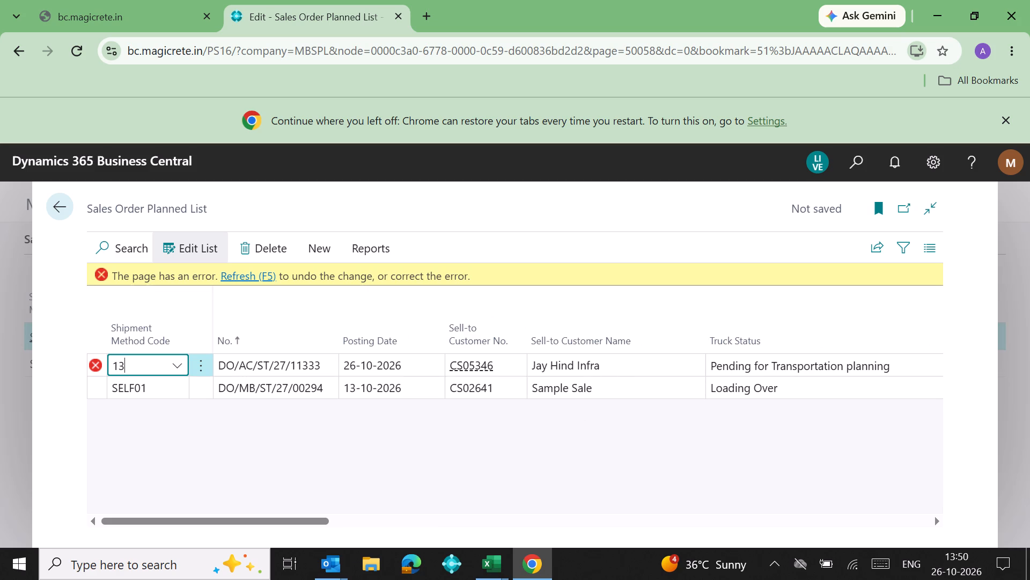
click(385, 429)
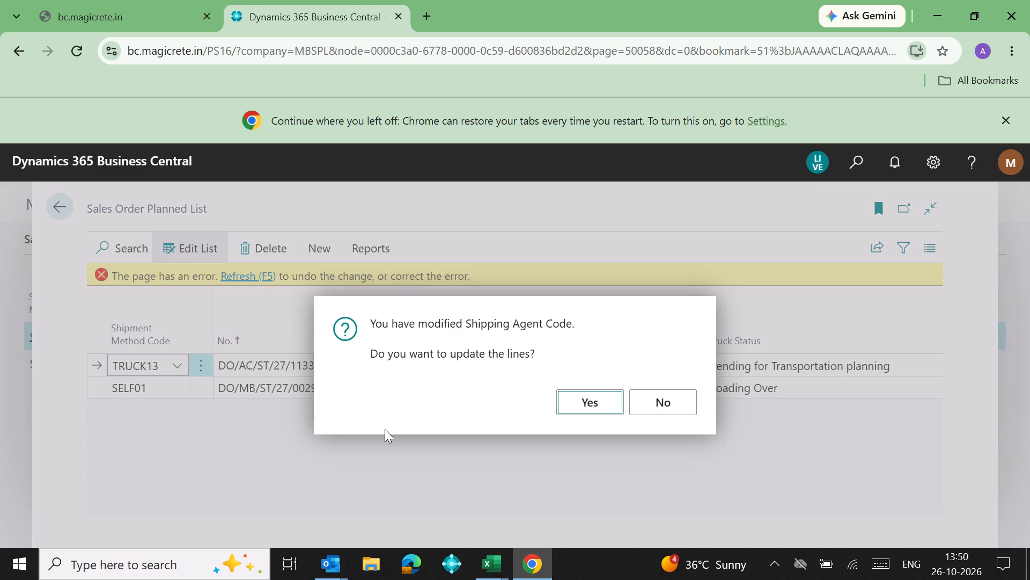
double_click(580, 408)
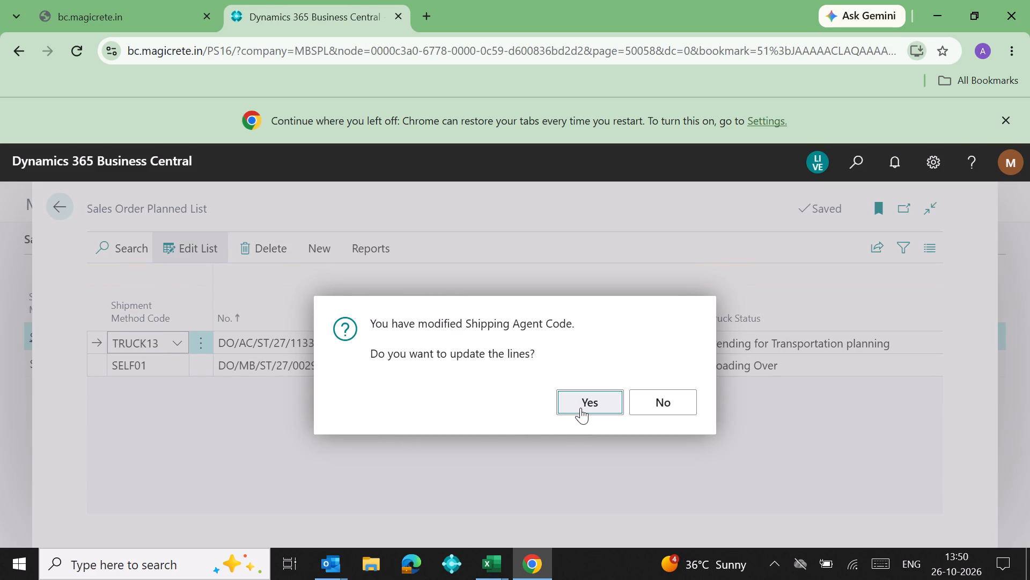
click(580, 408)
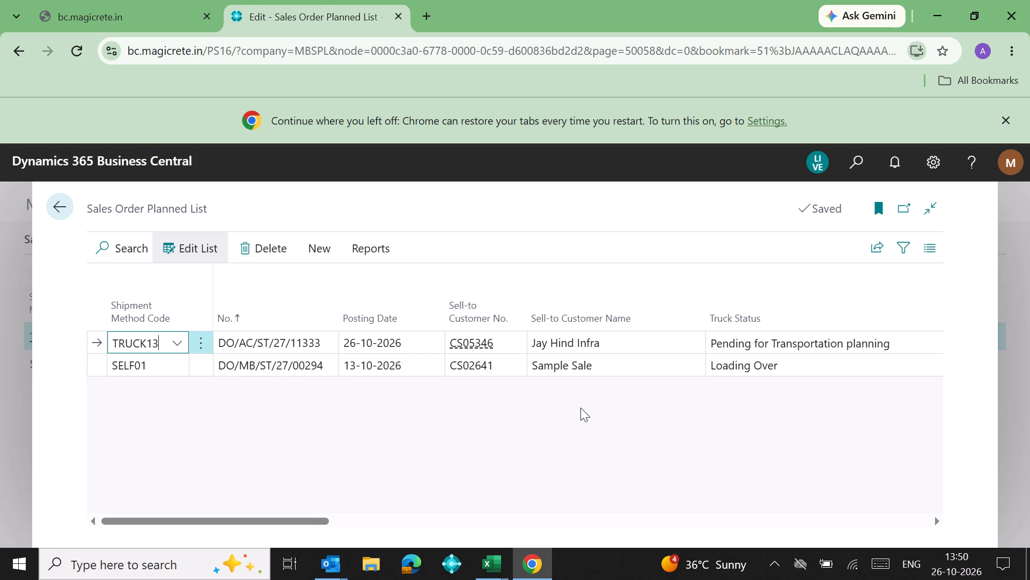
Review order DO/AC/ST/27/11333's row from the shipment method code through the vehicle and transporter details to the driver name.
key(Right)
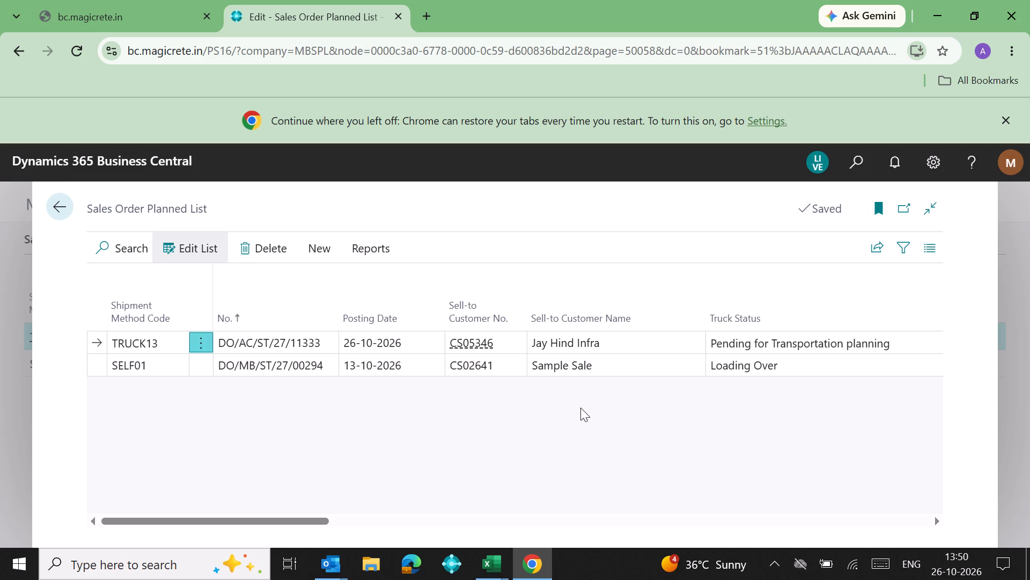
key(Right)
key(Right)
key(Right)
key(Right)
key(Right)
key(Right)
key(Right)
key(Right)
key(Right)
key(Right)
key(Right)
key(Right)
key(Right)
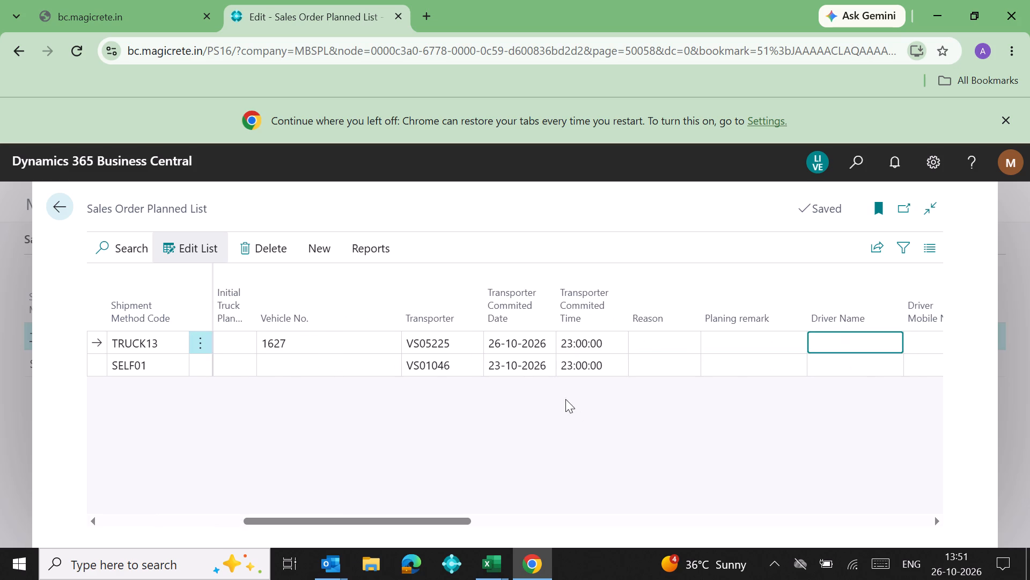
Search the delivery orders for badru and open Badrudin Yoosufbhai & Co.(R) order DO/AC/ST/27/11339.
click(63, 208)
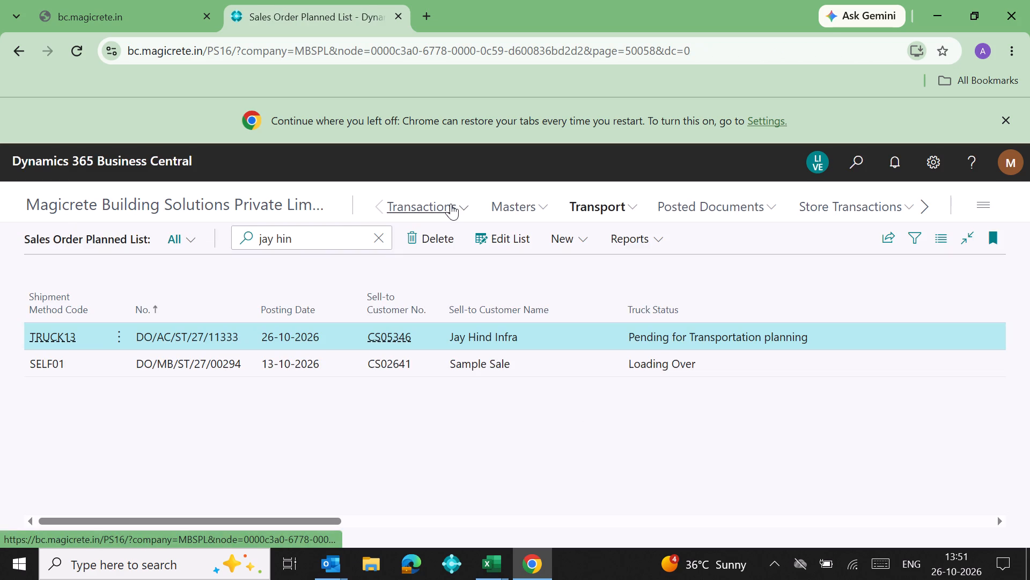
click(451, 204)
click(78, 281)
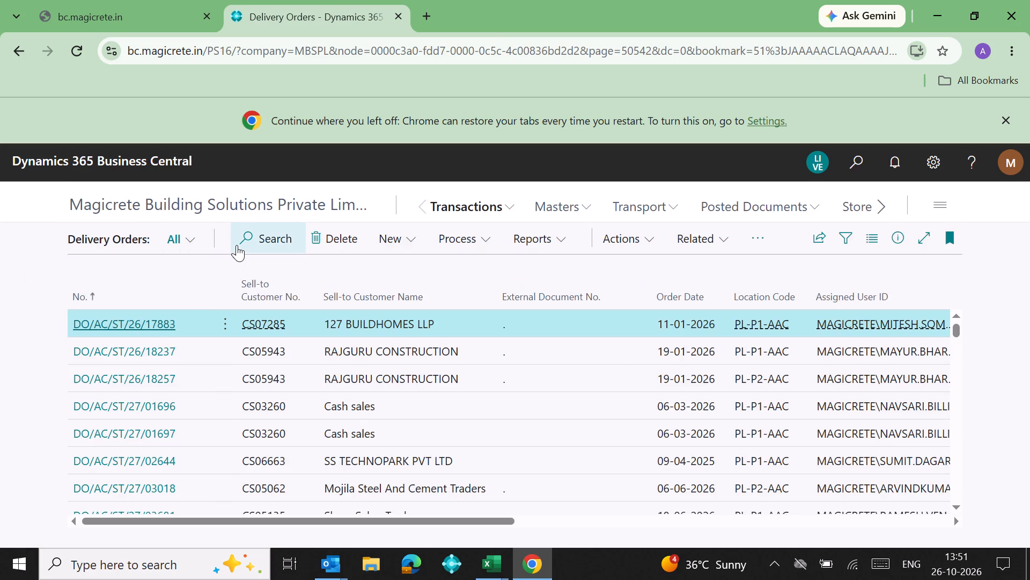
click(253, 238)
text(badru)
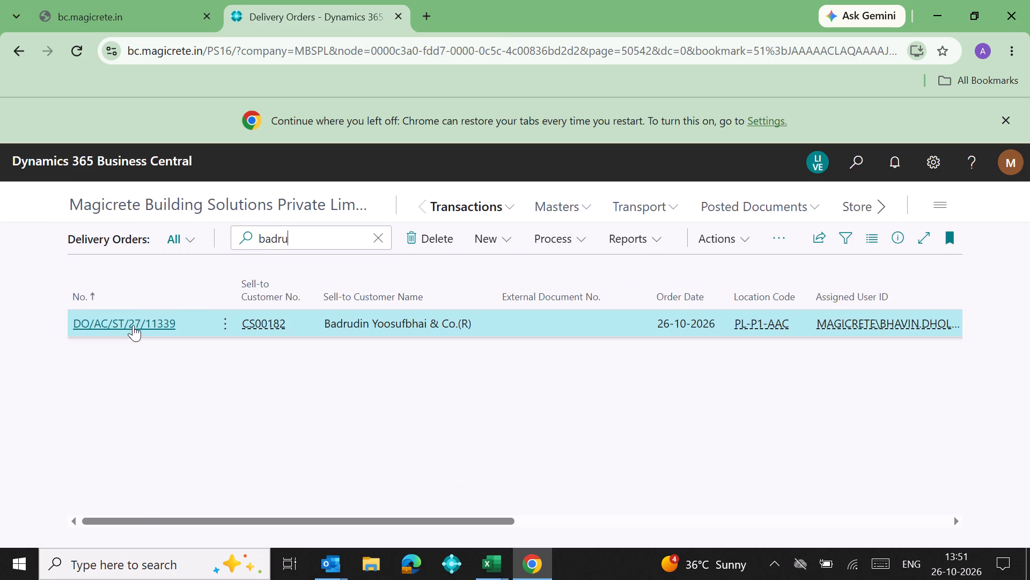
click(133, 322)
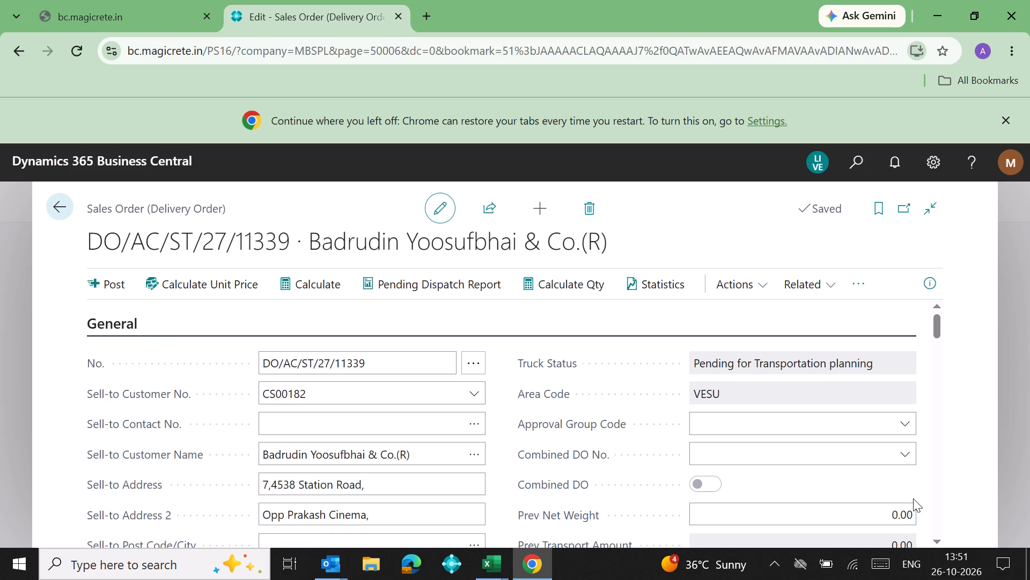
Set the shipment method code of delivery order DO/AC/ST/27/11339 to TRUCK13.
drag(946, 524, 938, 528)
triple_click(938, 528)
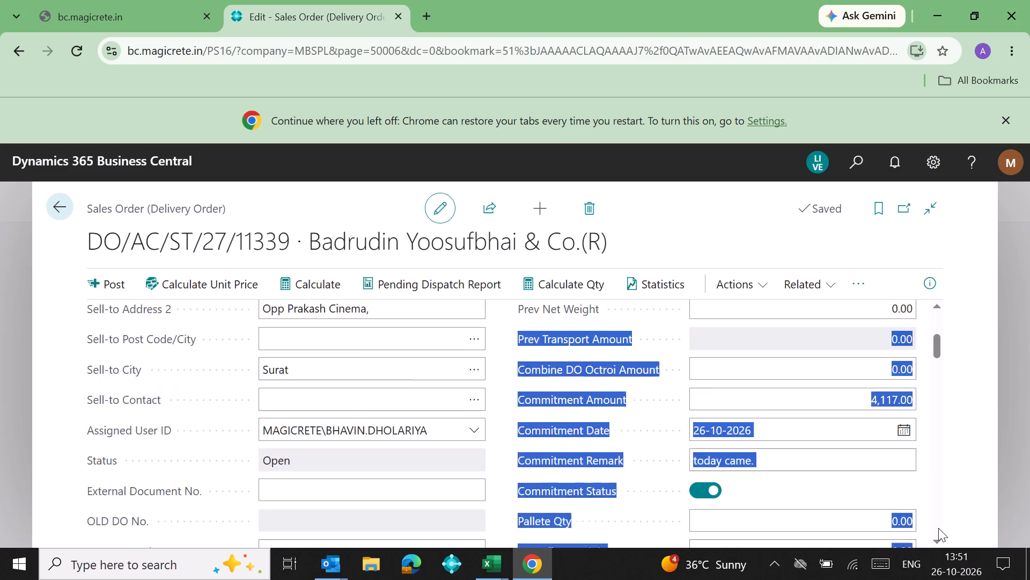
double_click(938, 528)
drag(938, 528, 939, 535)
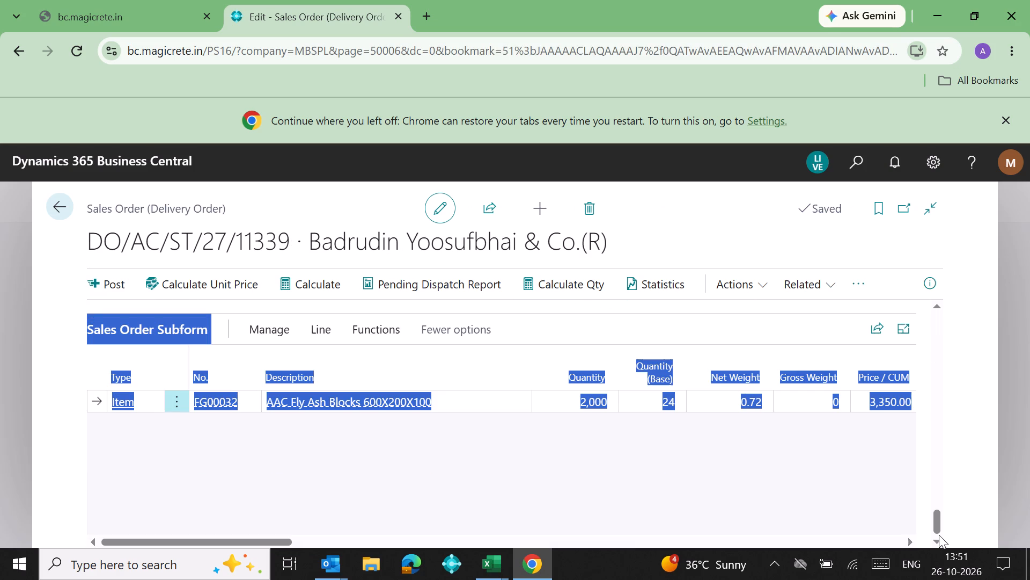
click(843, 490)
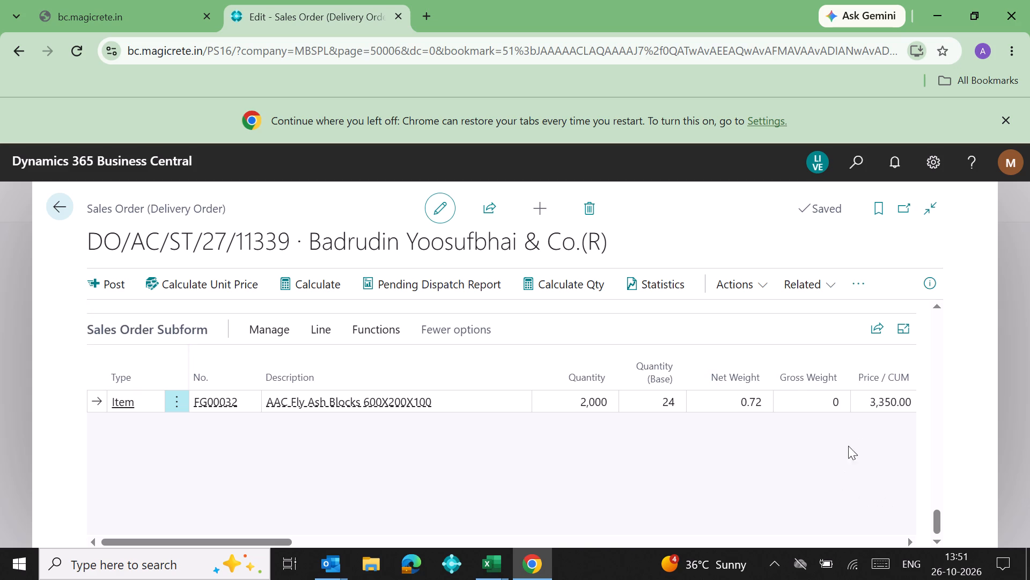
click(937, 308)
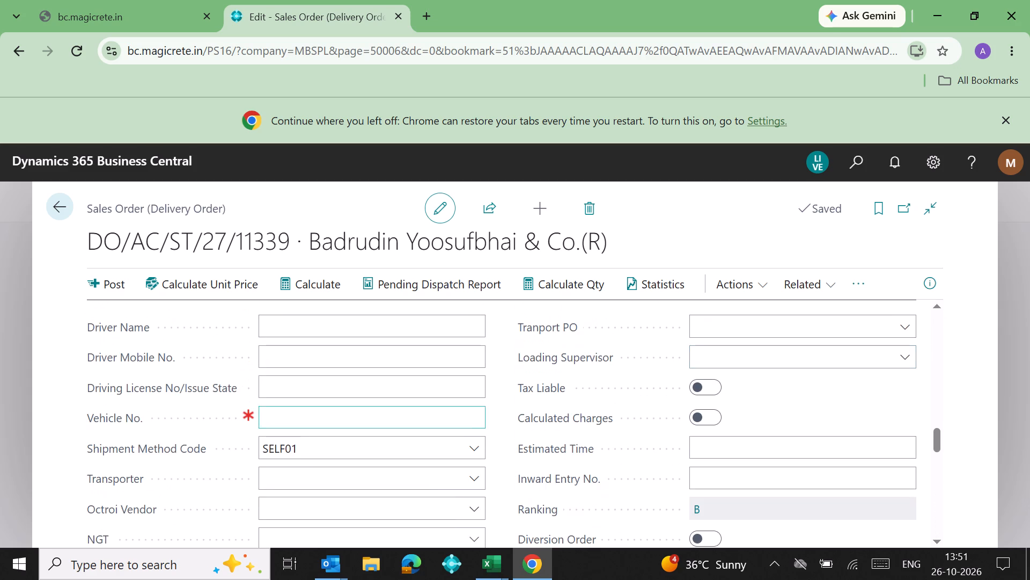
click(358, 453)
text(13)
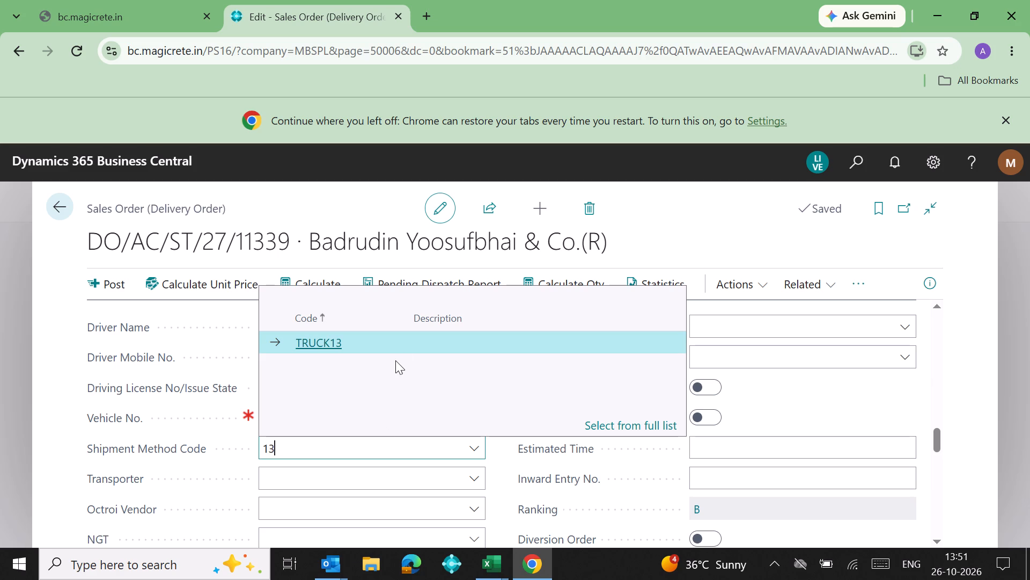
click(402, 339)
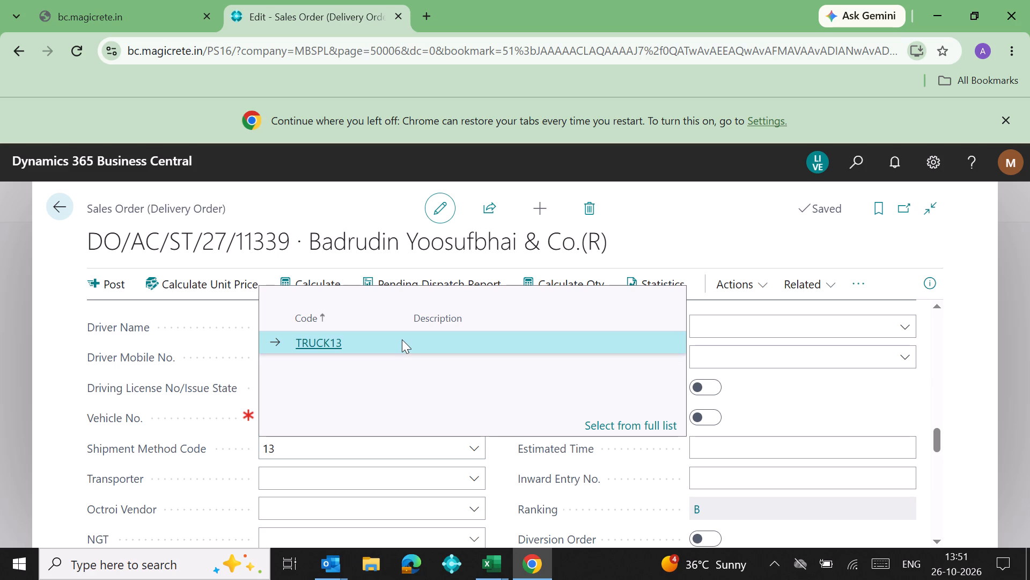
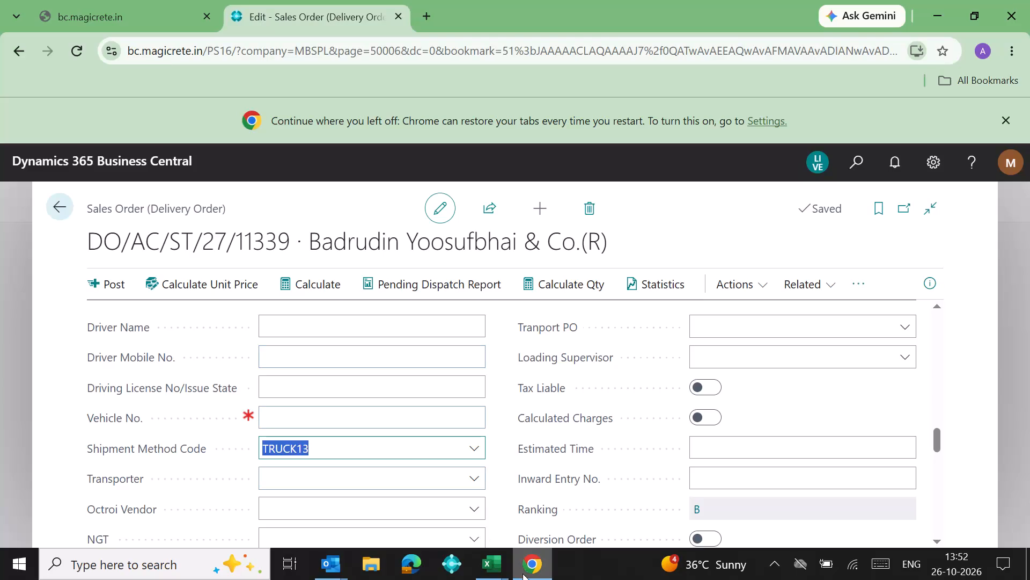
Switch to the Book1 workbook in Excel and review the delivery order rows on sheet 26.10.2026 with their vehicle numbers and customers.
click(494, 561)
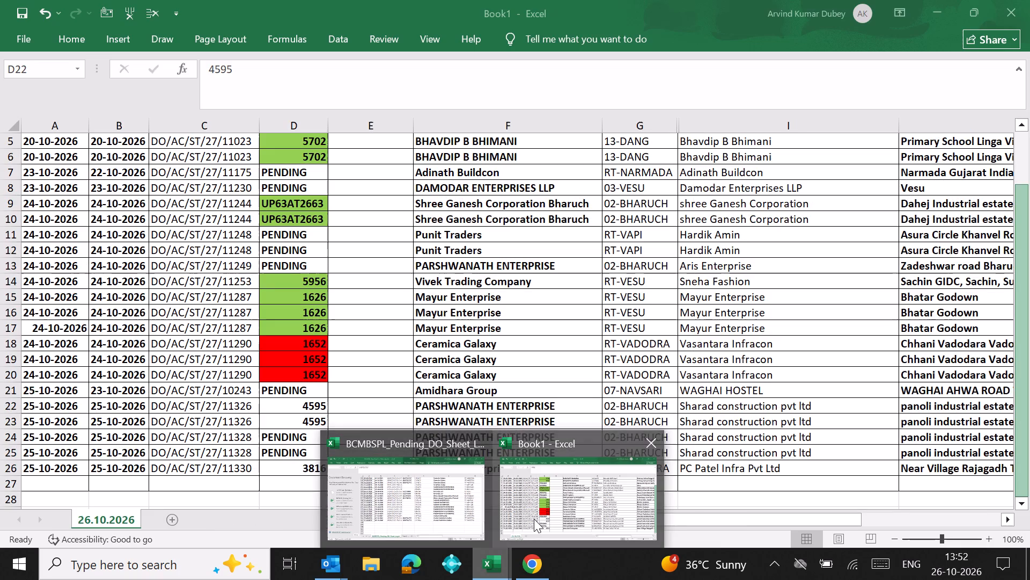
click(534, 519)
click(369, 372)
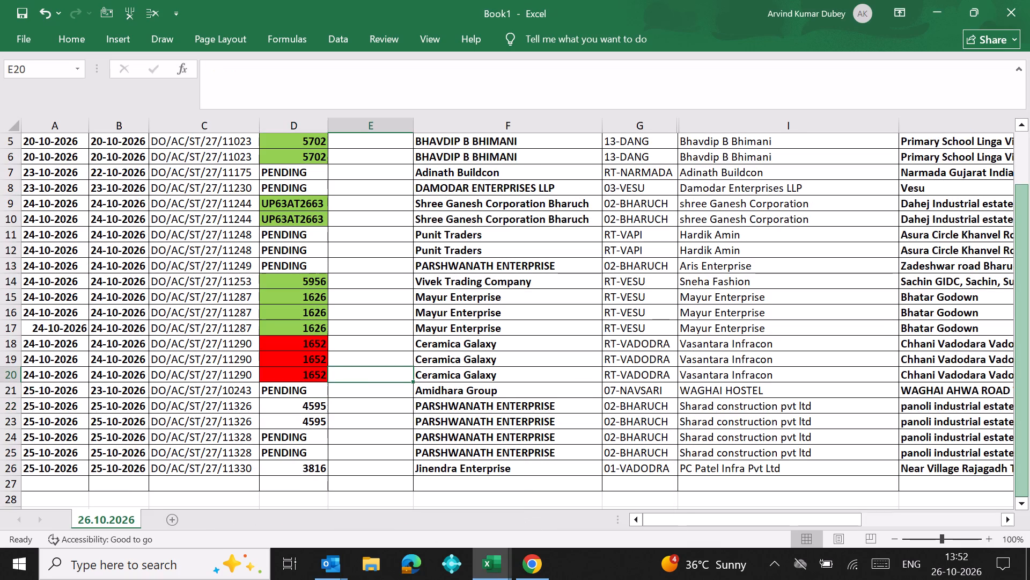
key(Up)
key(Up)
key(Up)
key(Up)
key(Up)
key(Up)
key(Up)
key(Up)
key(Up)
key(Up)
key(Up)
key(Up)
key(Up)
key(Up)
key(Up)
key(Up)
key(Up)
key(Up)
key(Up)
key(Up)
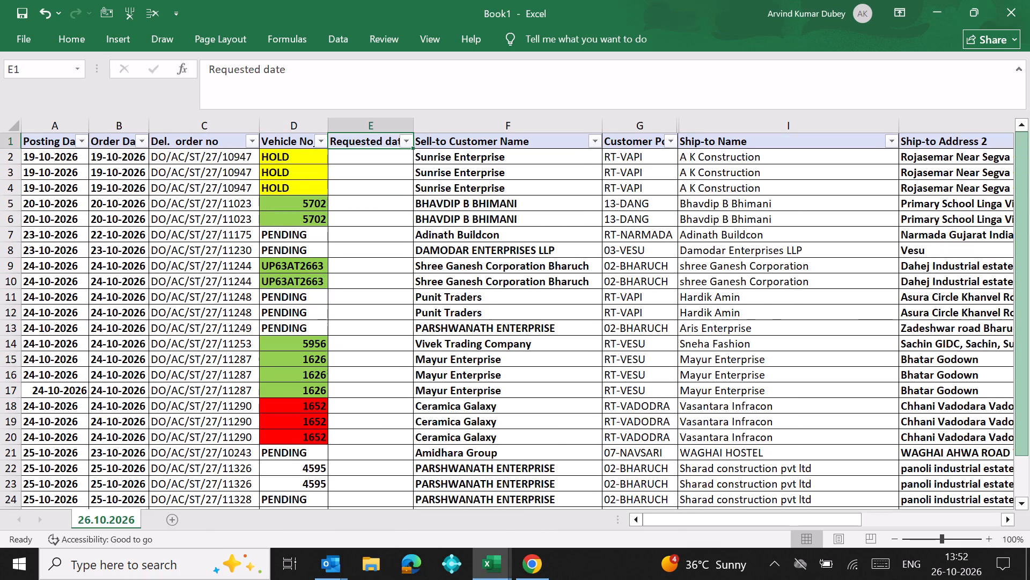
key(Down)
key(Down)
key(Down)
key(Down)
key(Down)
key(Down)
key(Down)
key(Down)
key(Down)
key(Down)
key(Down)
key(Down)
key(Down)
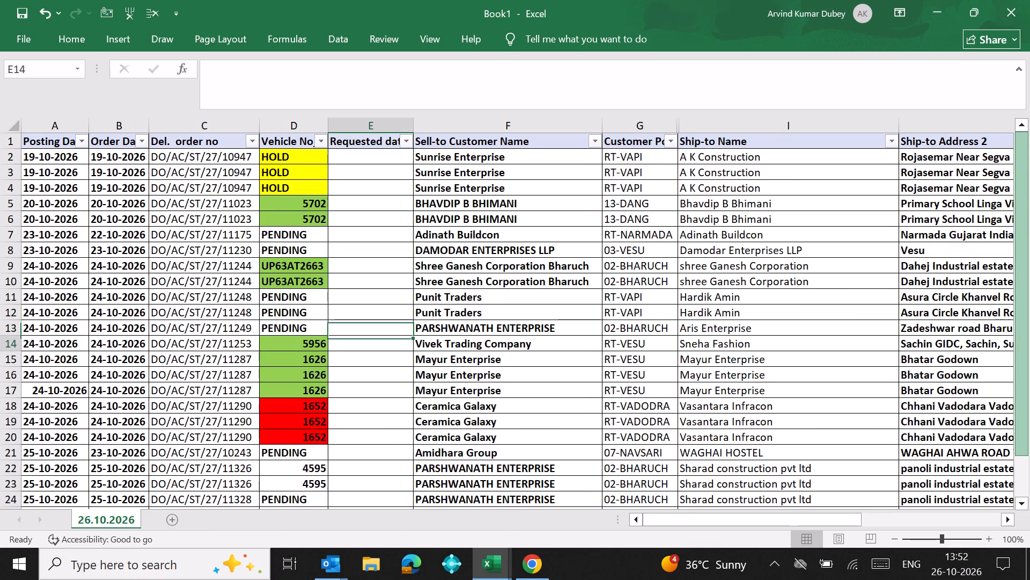
key(Down)
key(Down)
key(Down)
key(Down)
key(Down)
key(Down)
key(Down)
key(Down)
key(Down)
key(Down)
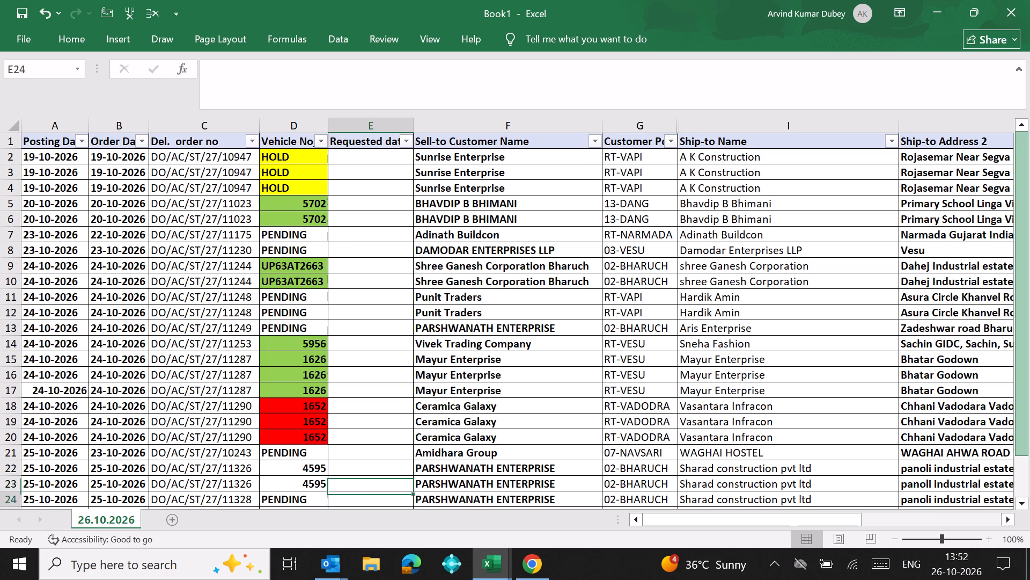
key(Down)
key(Down)
key(Down)
key(Down)
key(Down)
key(Up)
key(Up)
key(Up)
key(Up)
key(Up)
key(Up)
key(Up)
key(Up)
key(Up)
key(Up)
key(Up)
key(Up)
key(Up)
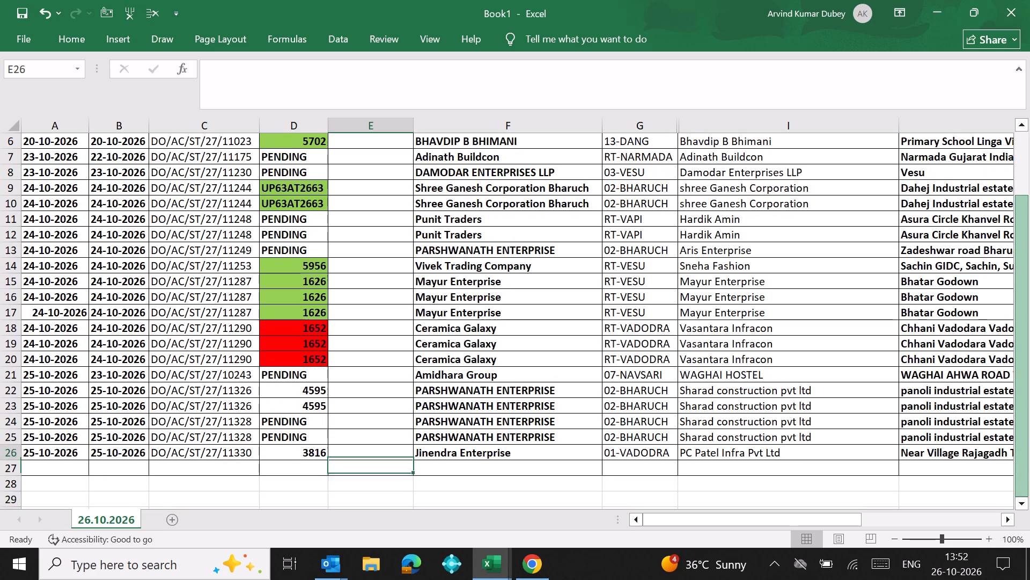
key(Up)
key(Up)
Examine the destination, truck type, item, quantity and weight columns down to the end of the delivery order list.
key(Right)
key(Right)
key(Right)
key(Right)
key(Right)
key(Right)
key(Right)
key(Right)
key(Right)
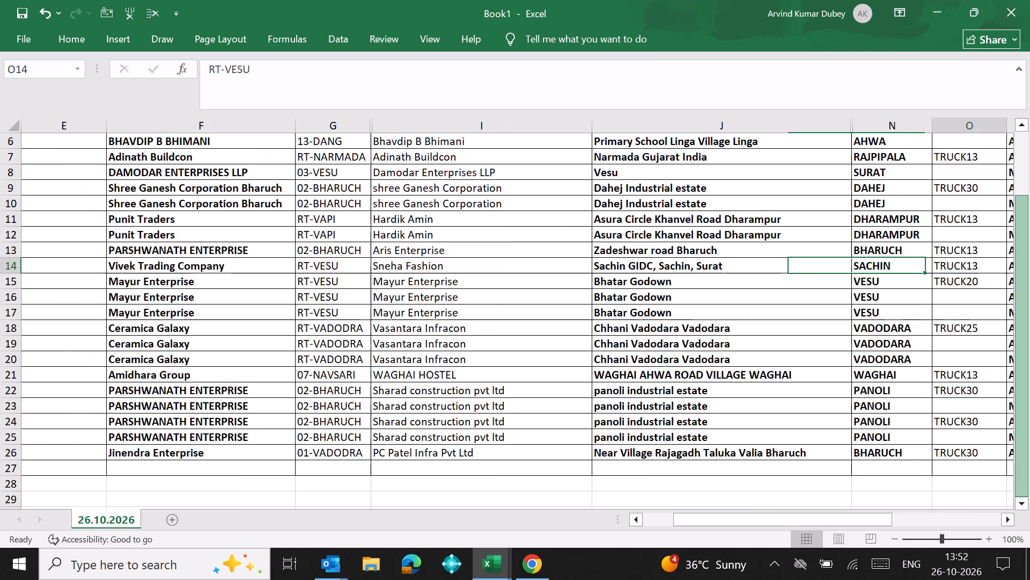
key(Down)
key(Down)
key(Down)
key(Down)
key(Down)
key(Down)
key(Down)
key(Down)
key(Down)
key(Down)
key(Down)
key(Down)
key(Down)
key(Down)
key(Down)
key(Down)
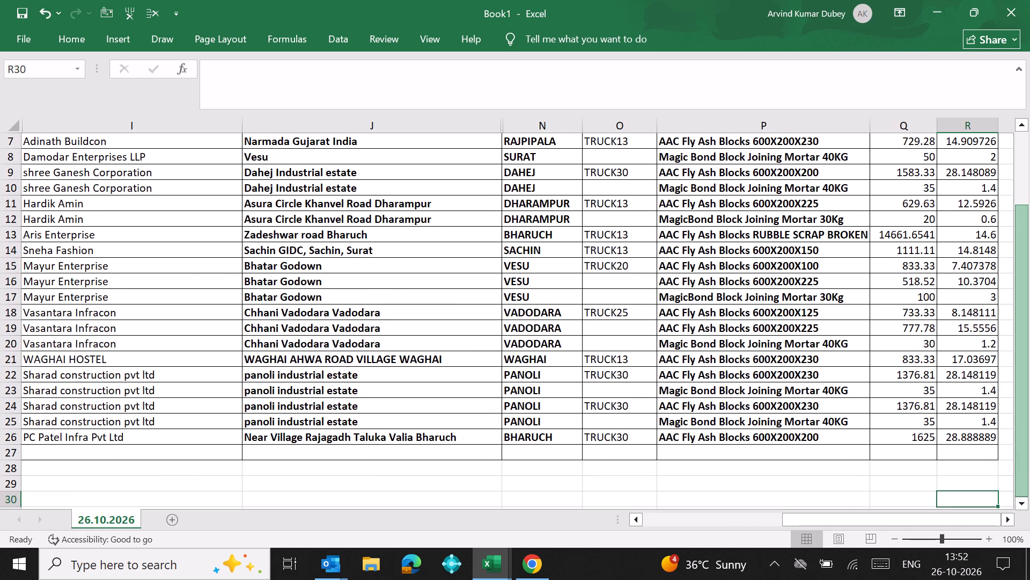
click(952, 568)
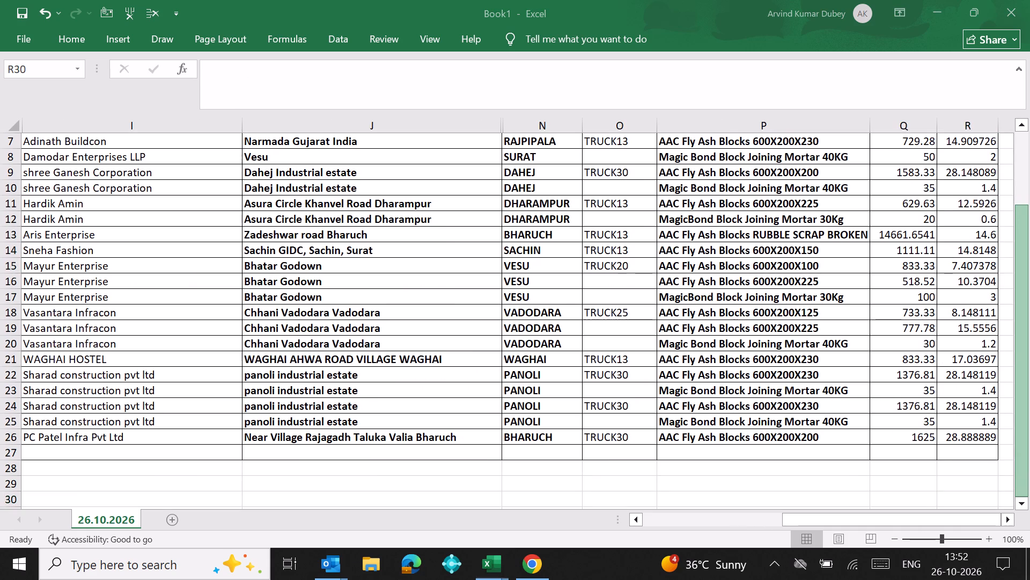
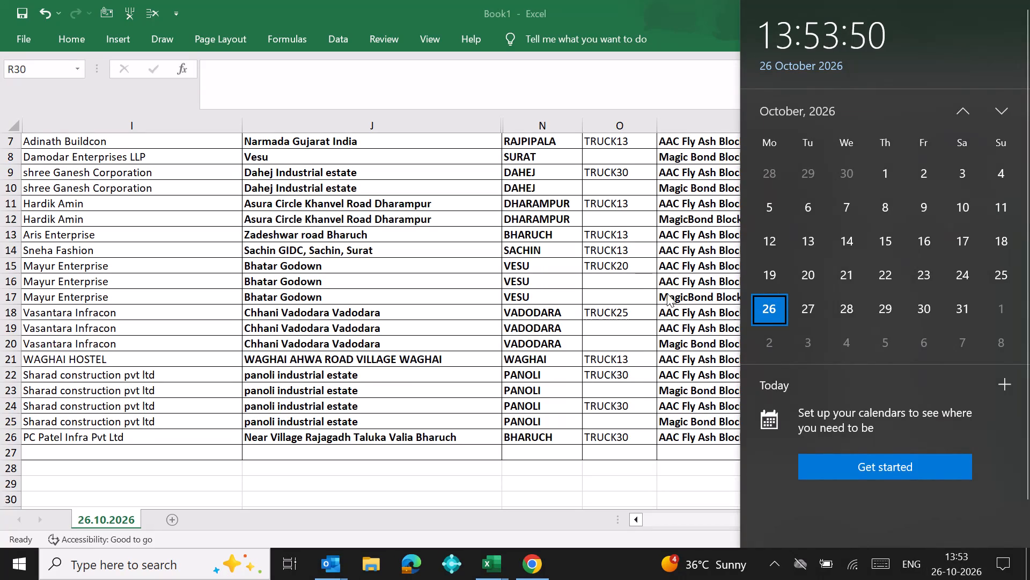
Dismiss the calendar and select the truck type cell of the Sneha Fashion order in the delivery list.
click(644, 252)
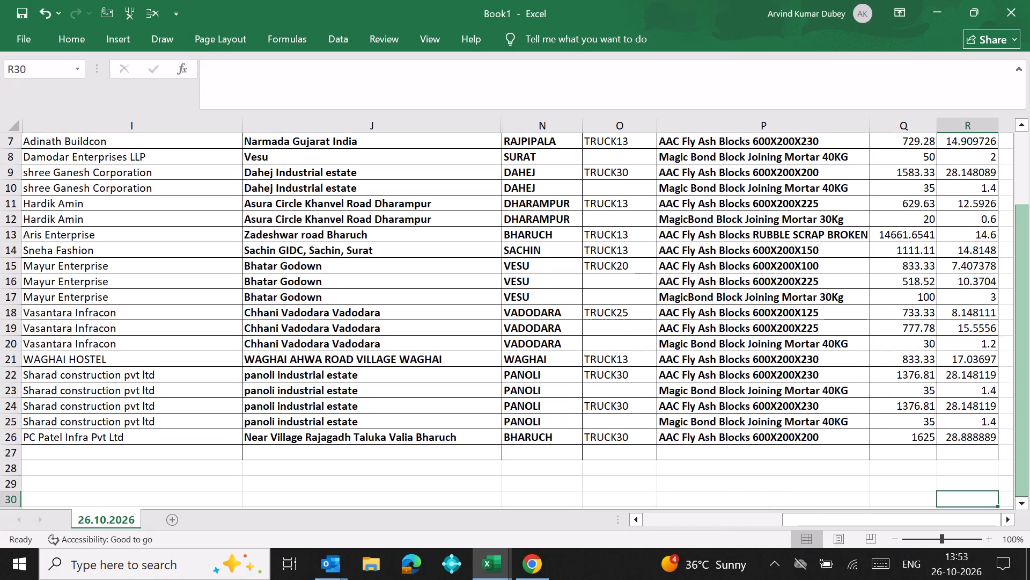
click(644, 252)
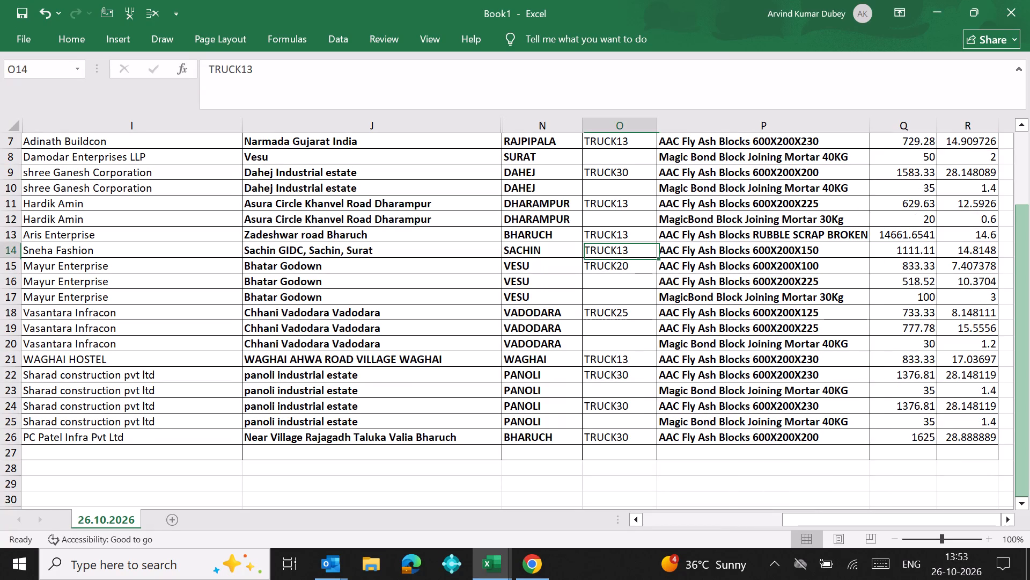
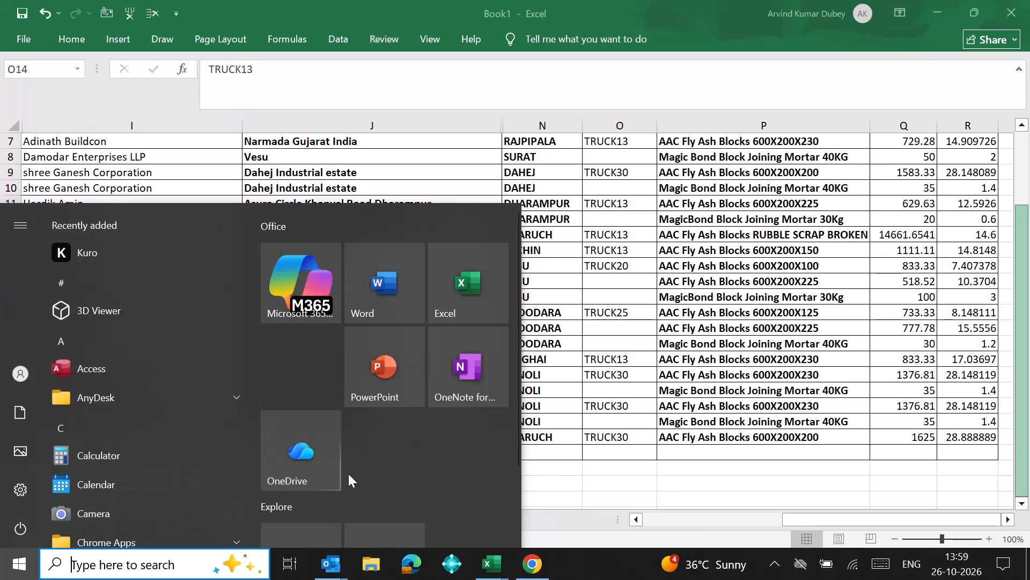
Look over the delivery list in Excel from the last order row back to the first column and header row.
click(593, 459)
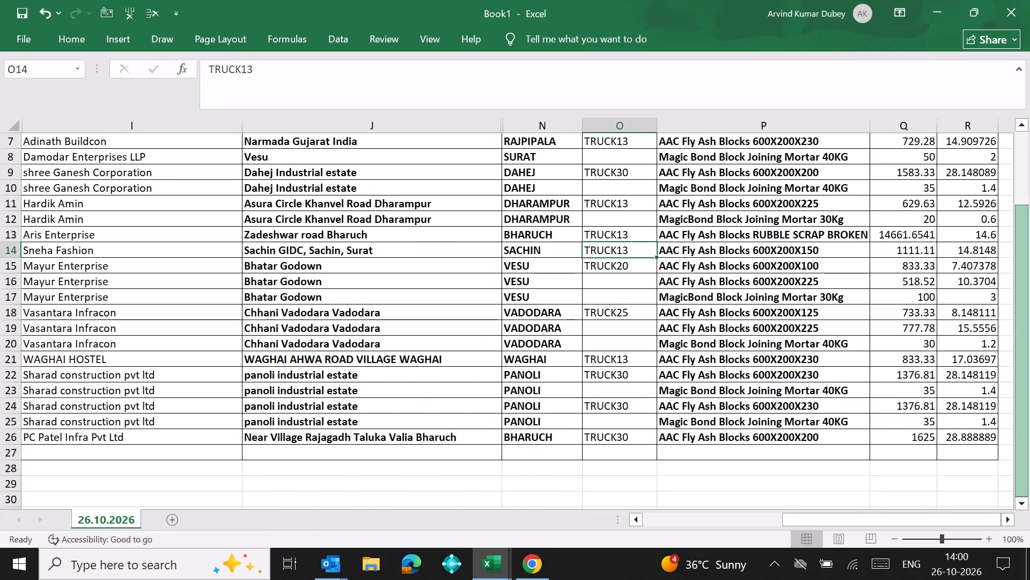
click(509, 432)
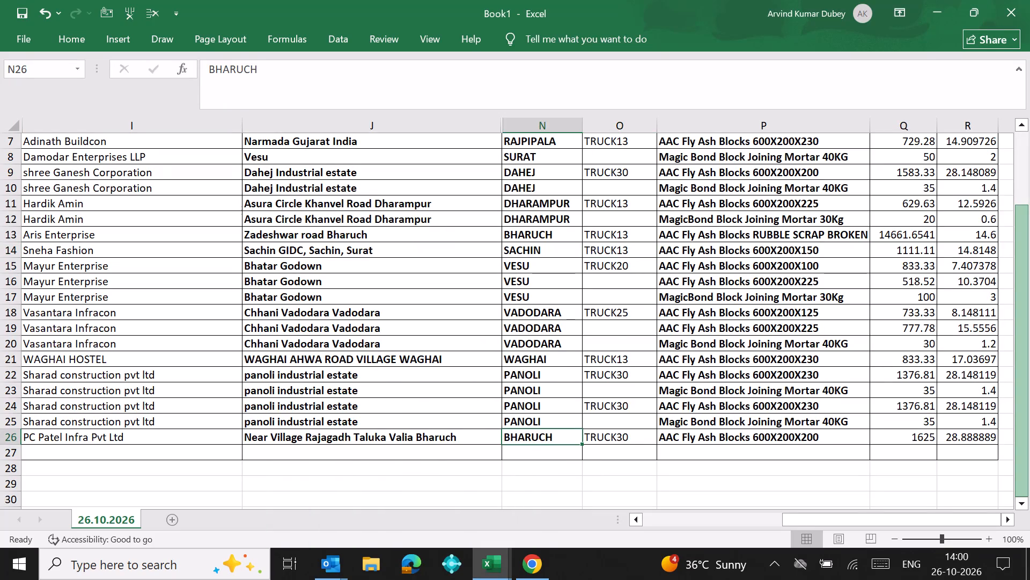
key(Left)
key(Left)
key(Left)
key(Left)
key(Left)
key(Left)
key(Left)
key(Left)
key(Left)
key(Left)
key(Left)
key(Left)
key(Left)
key(Left)
key(Left)
key(Left)
key(Left)
key(Left)
key(Left)
key(Left)
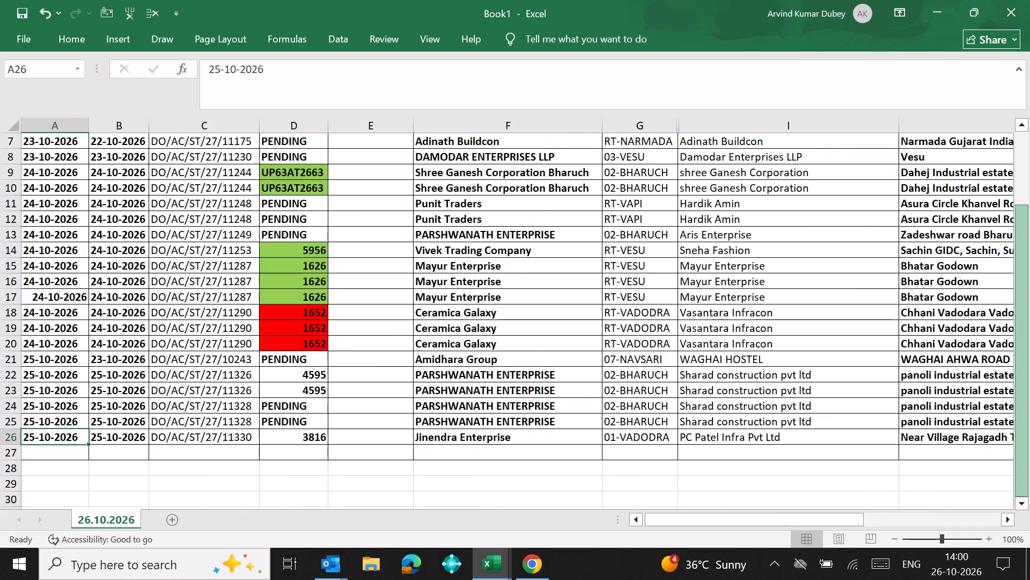
key(Up)
key(Up)
key(Up)
key(Up)
key(Up)
key(Up)
key(Up)
key(Up)
key(Up)
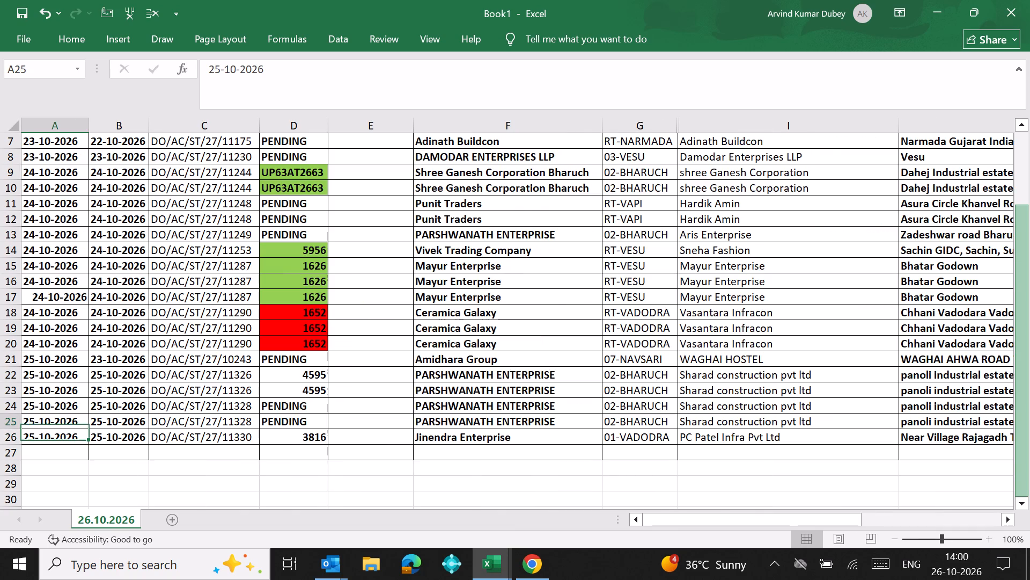
key(Up)
key(Up)
key(Up)
key(Up)
key(Up)
key(Up)
key(Up)
key(Up)
key(Up)
key(Up)
key(Up)
key(Up)
key(Up)
key(Up)
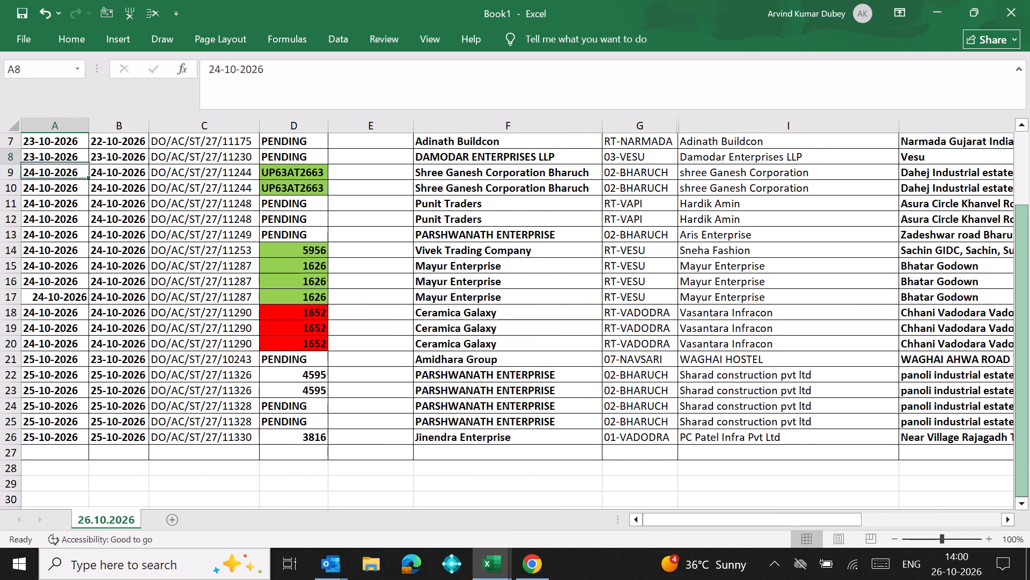
key(Up)
key(Up)
key(Up)
key(Up)
key(Up)
key(Up)
key(Up)
key(Up)
key(Up)
key(Up)
key(Up)
key(Up)
key(Up)
key(Up)
key(Up)
key(Up)
key(Up)
key(Up)
key(Up)
key(Up)
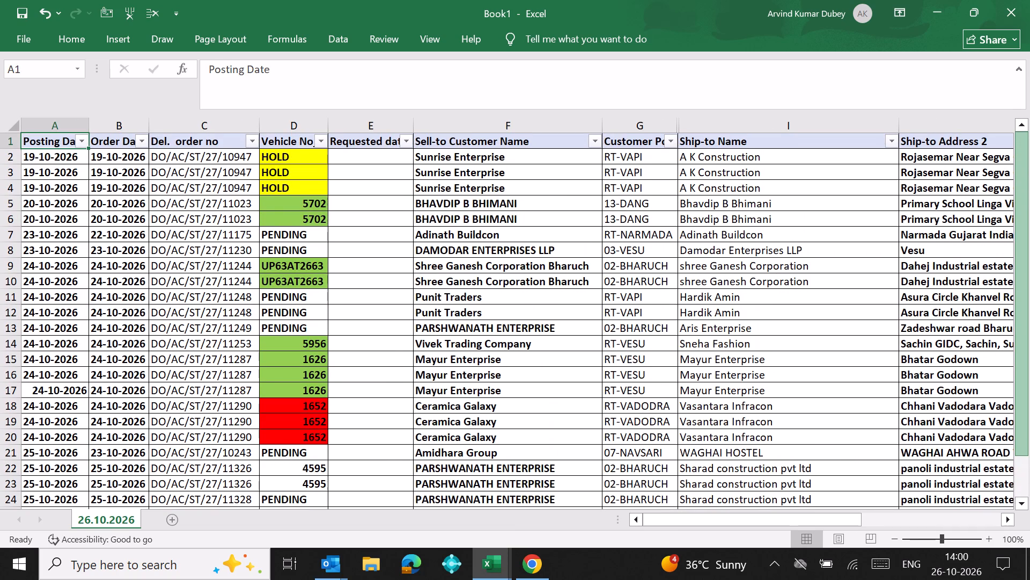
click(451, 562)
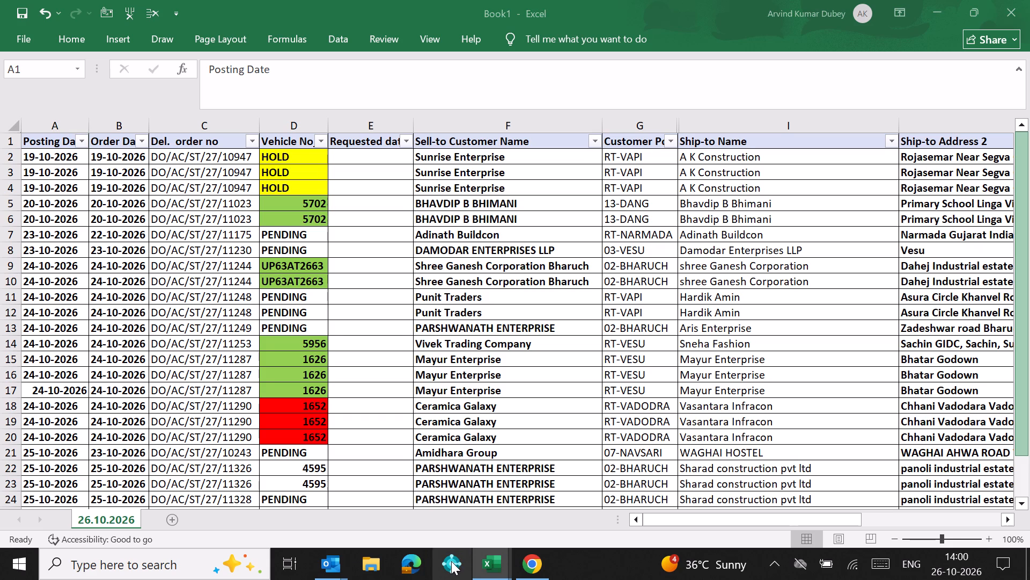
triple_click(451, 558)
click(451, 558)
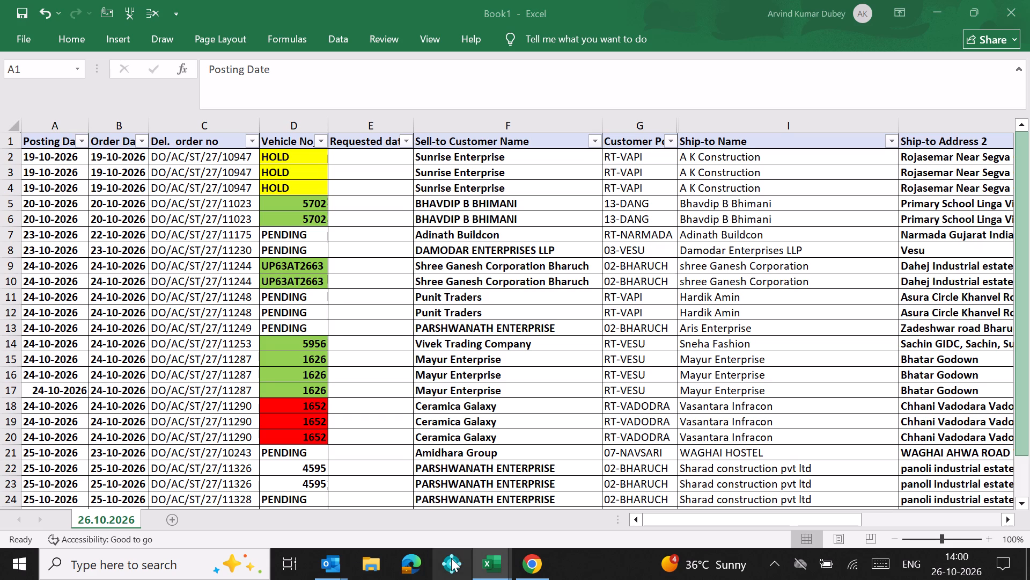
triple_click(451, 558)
click(523, 557)
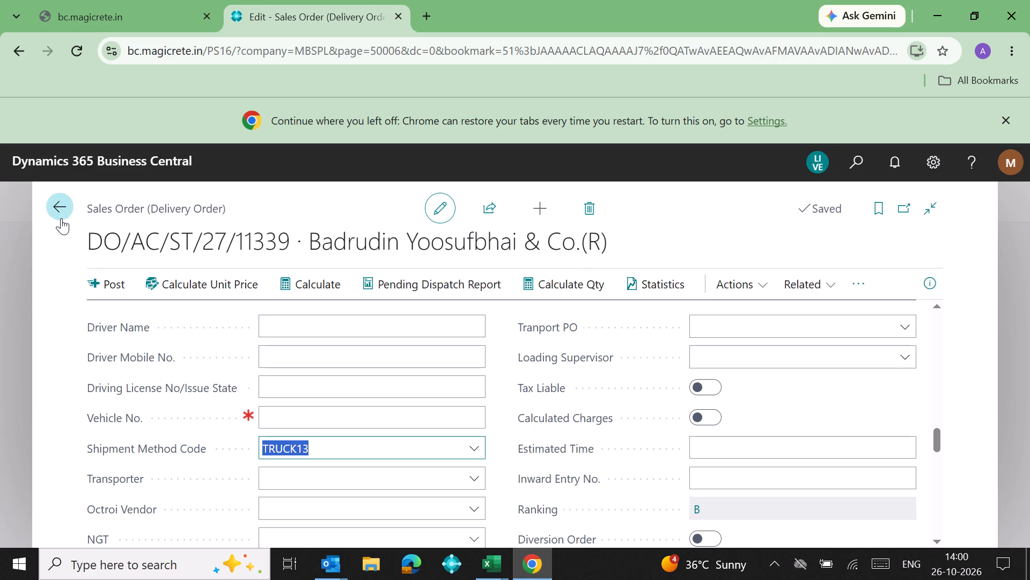
click(63, 212)
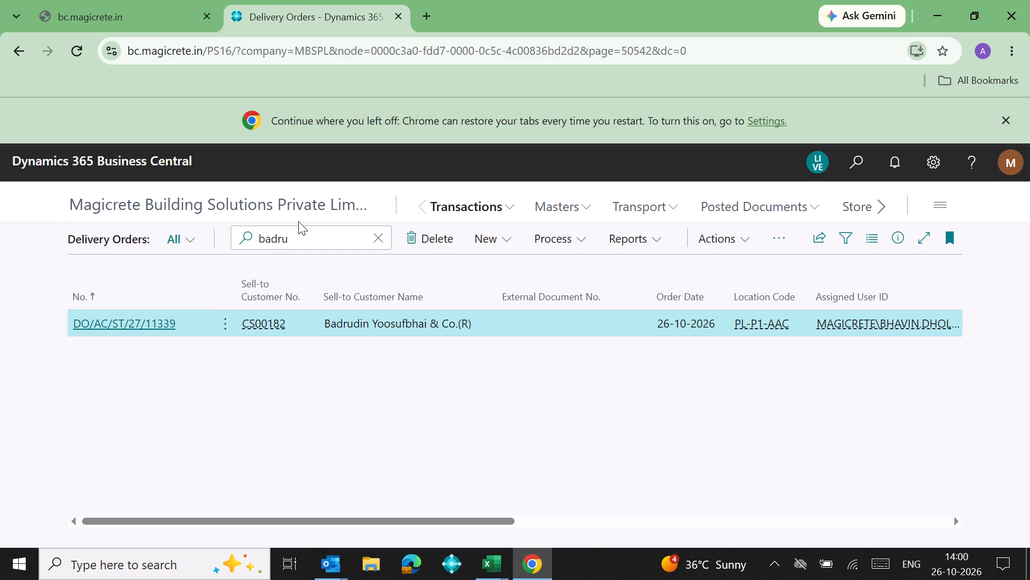
click(456, 206)
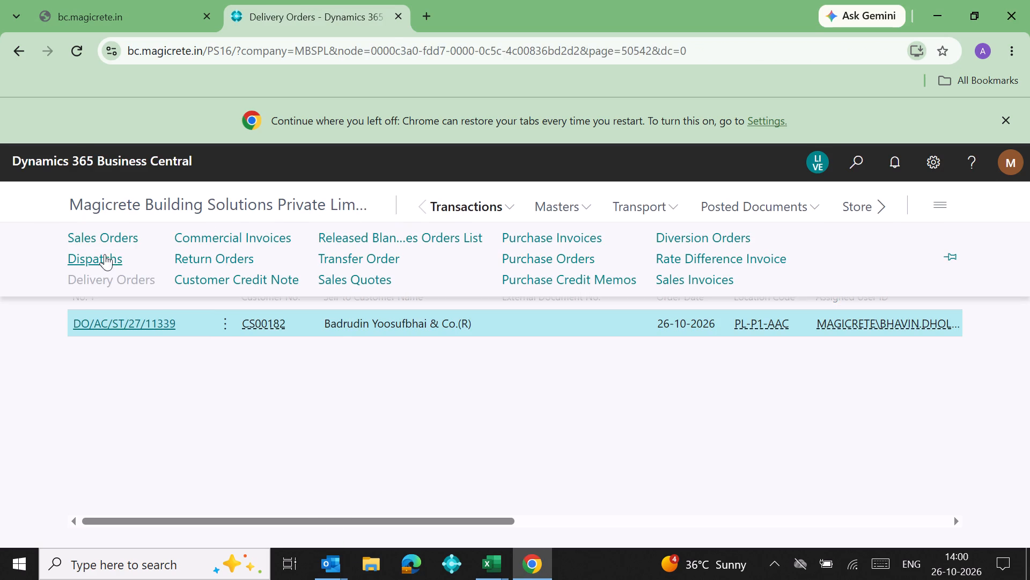
click(108, 241)
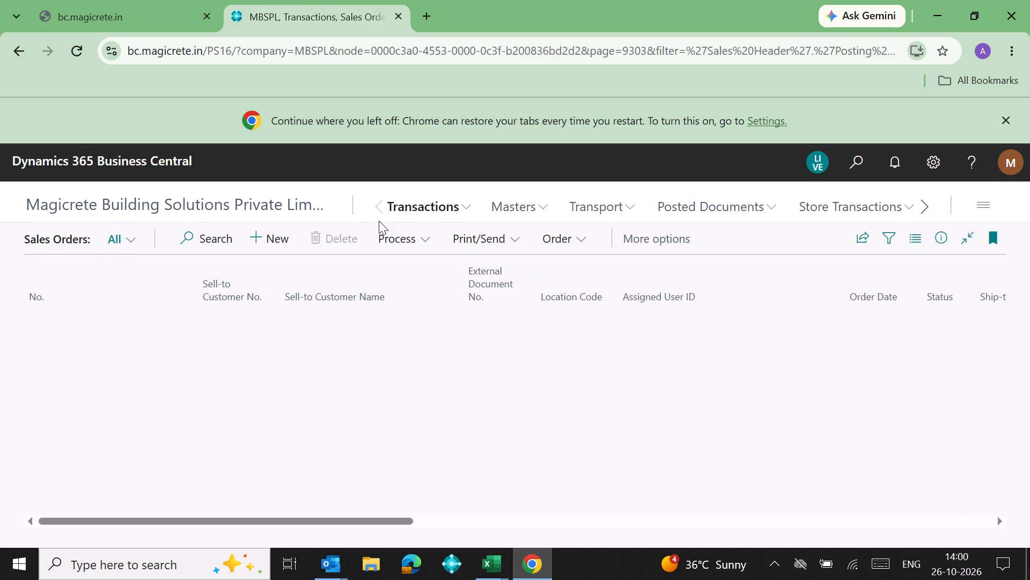
click(424, 208)
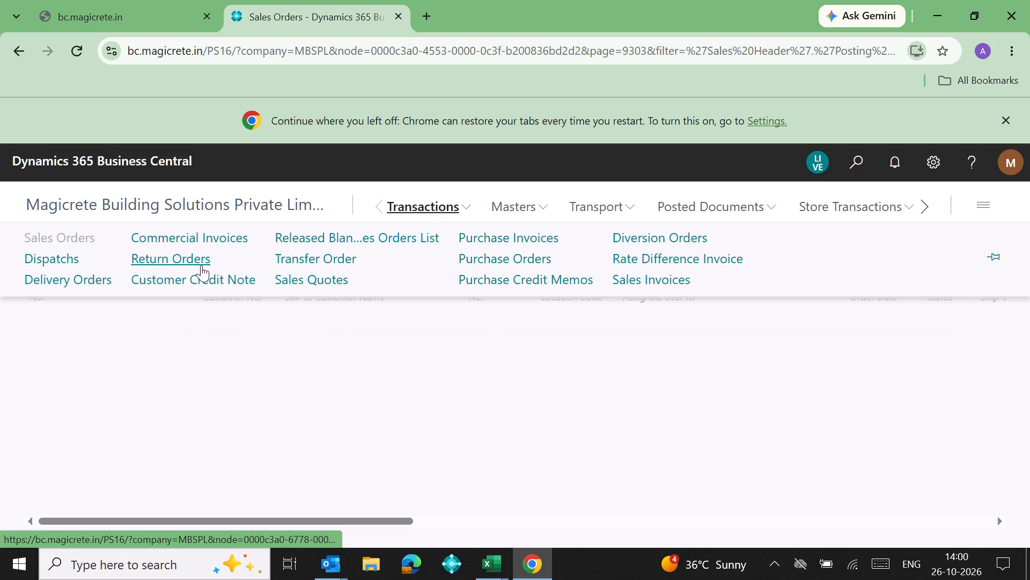
click(73, 278)
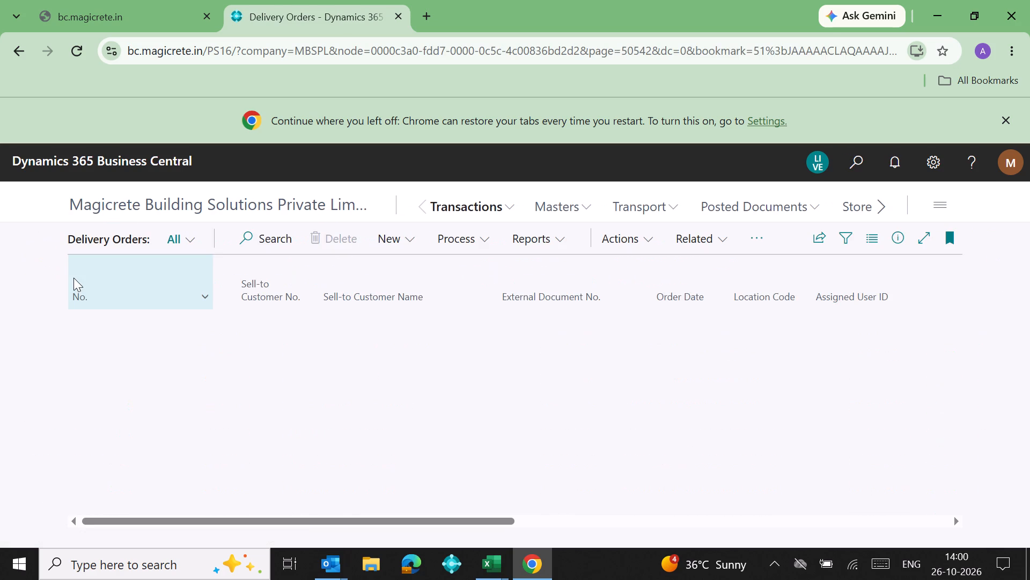
click(250, 238)
text(parsh)
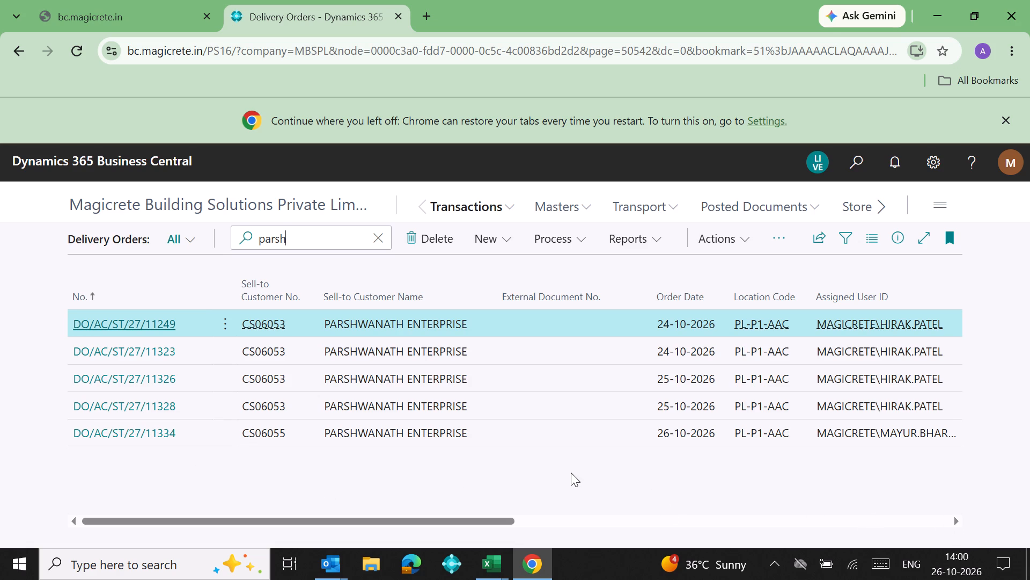
click(150, 429)
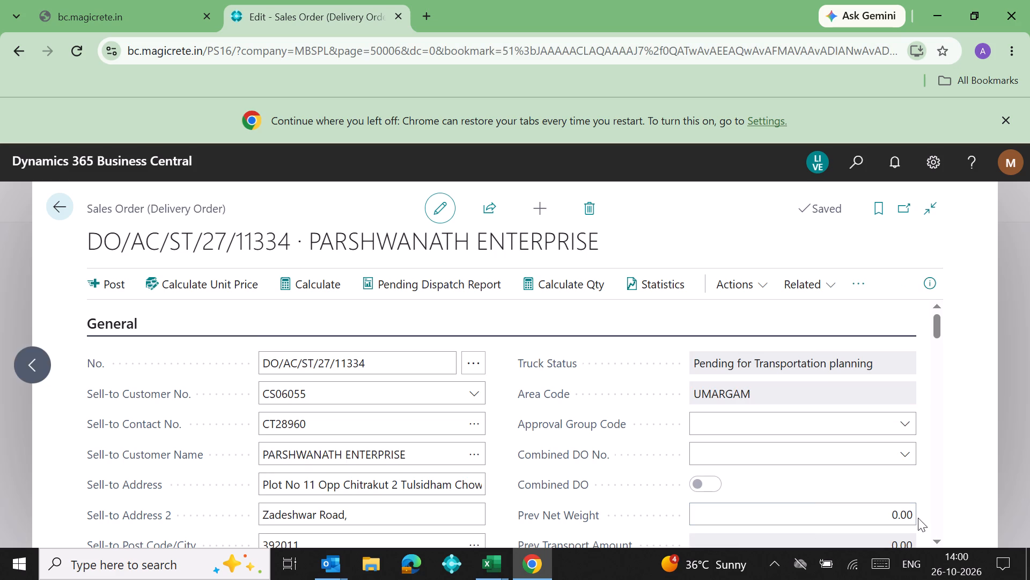
double_click(939, 536)
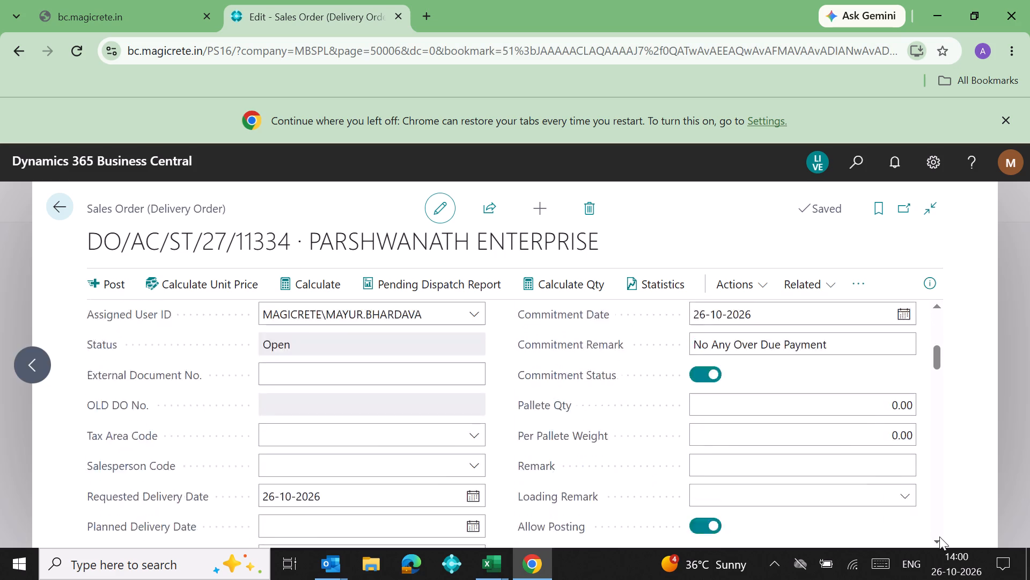
click(939, 536)
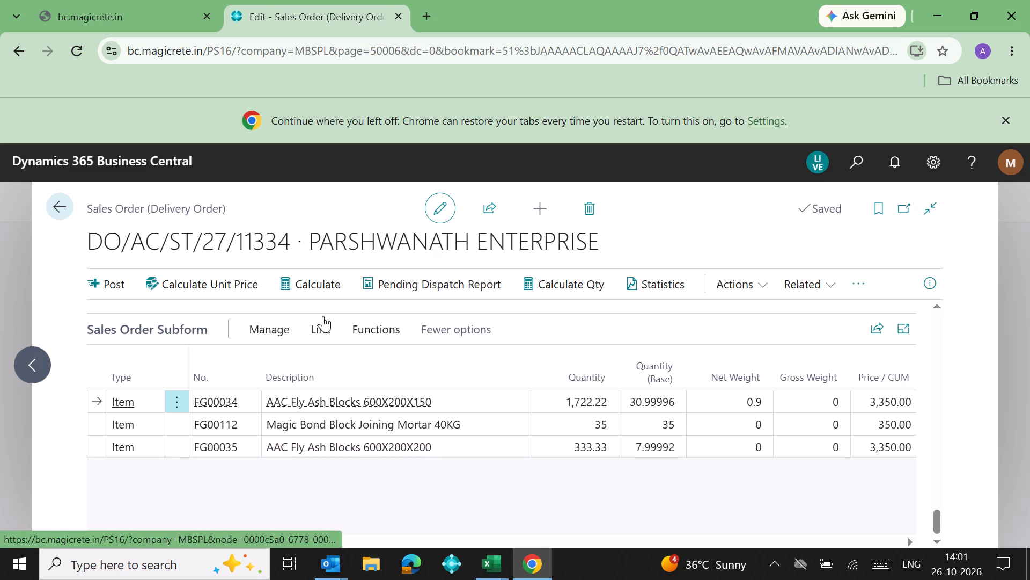
click(60, 208)
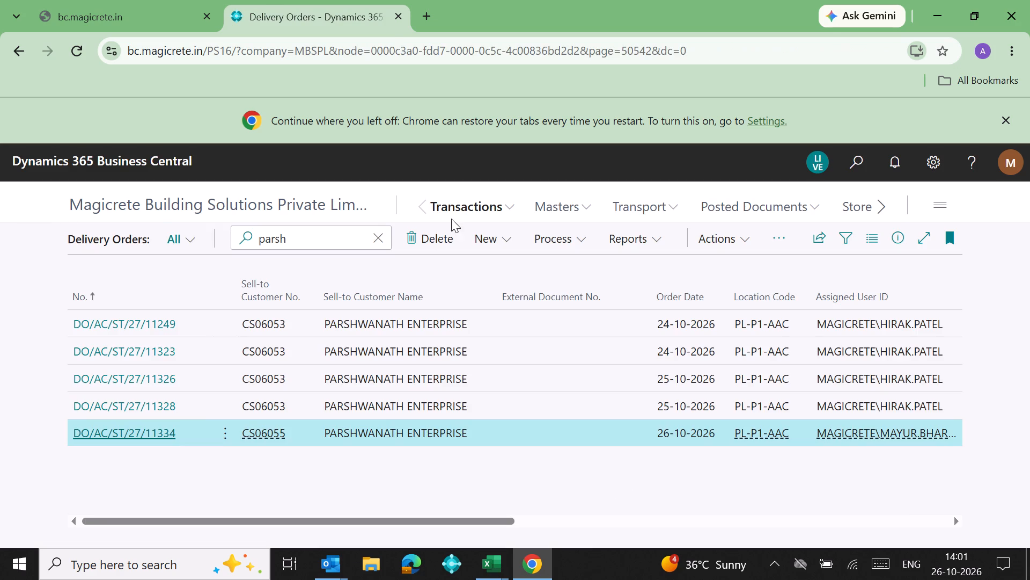
click(454, 208)
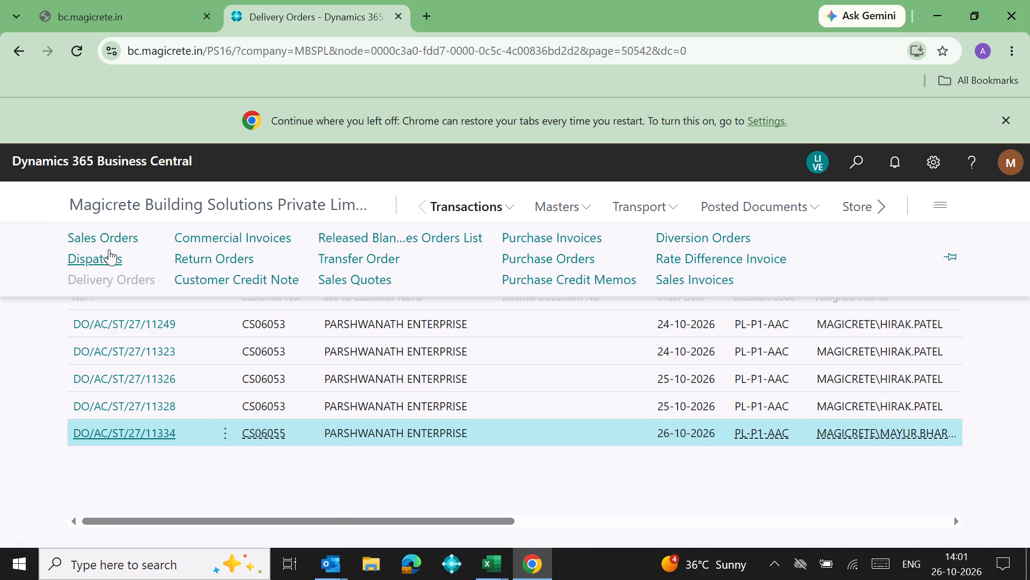
click(114, 236)
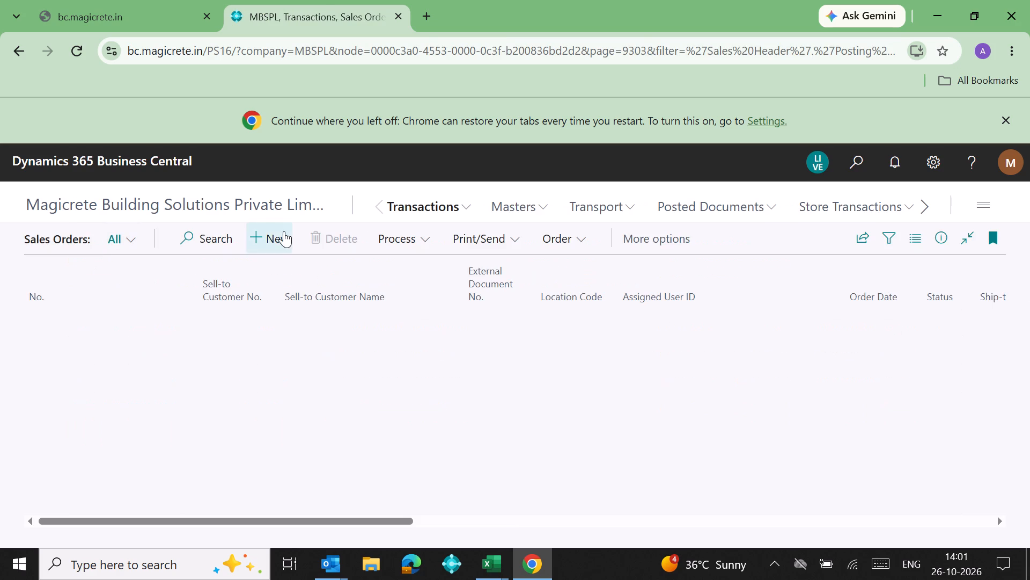
click(412, 209)
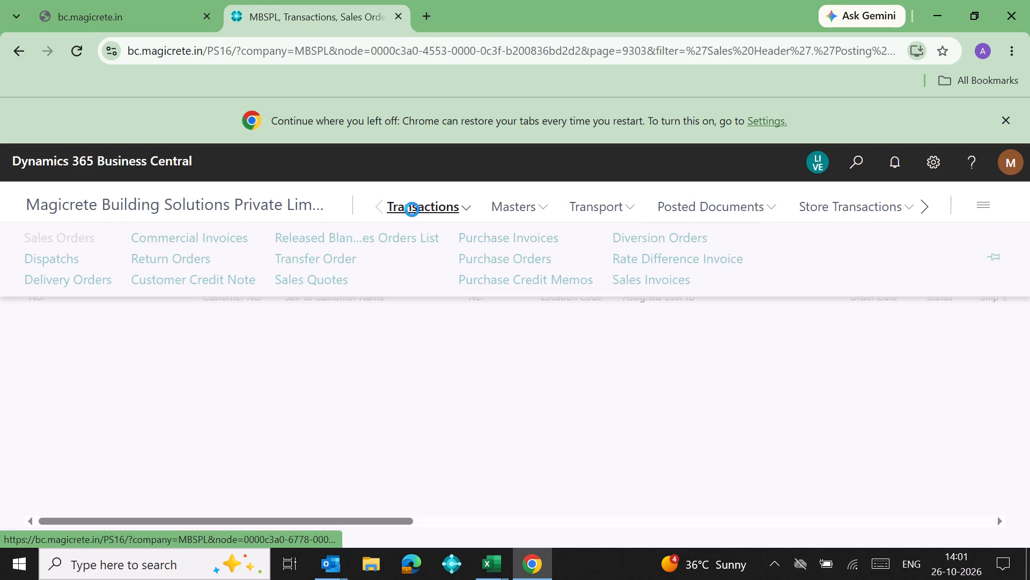
click(64, 282)
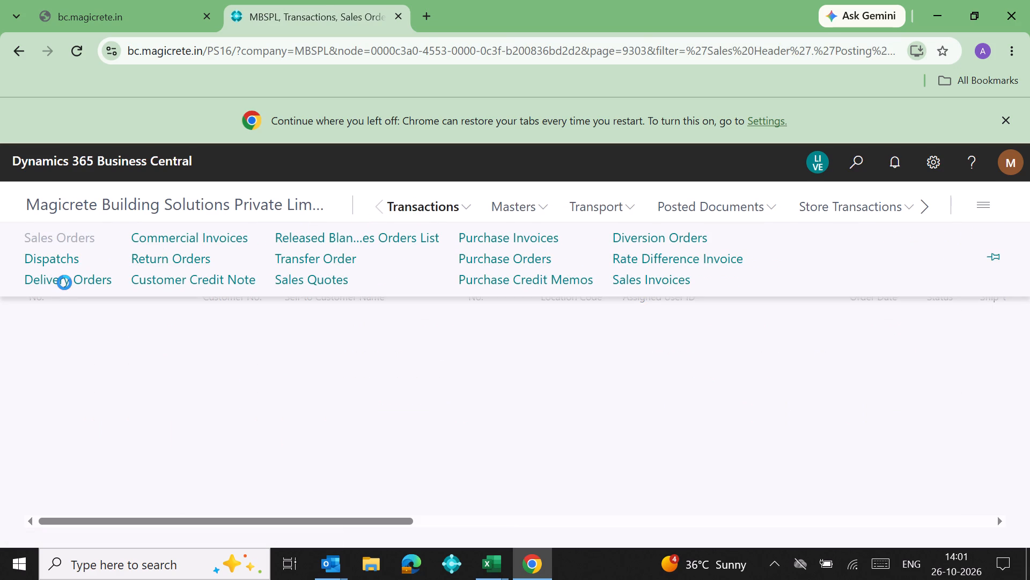
click(64, 282)
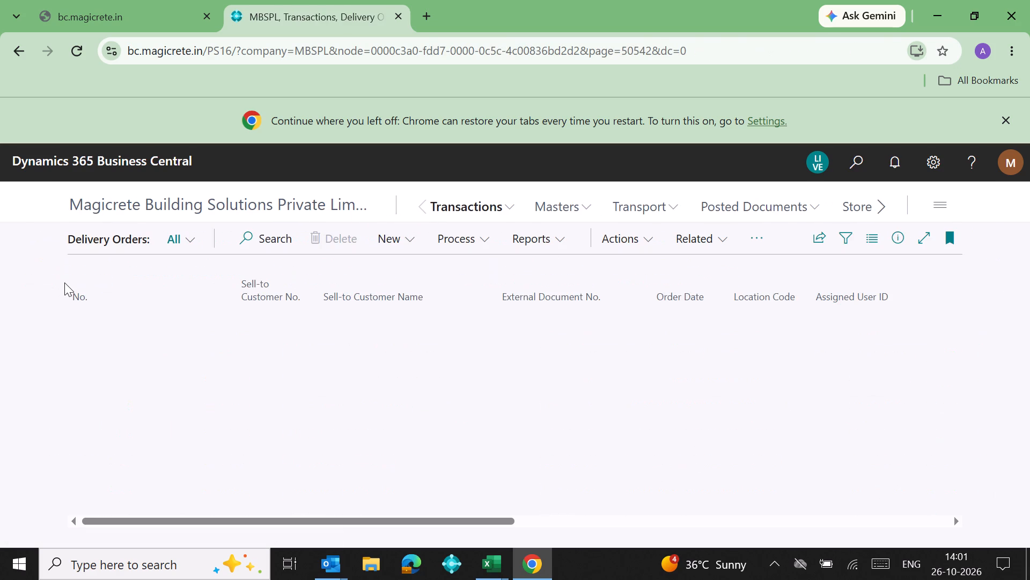
click(248, 237)
text(puni)
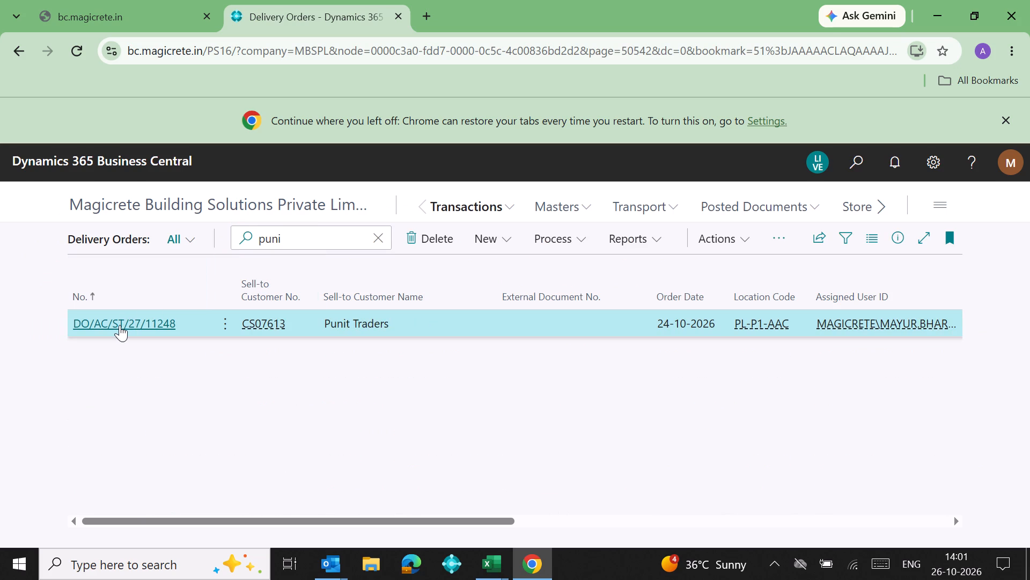
click(120, 325)
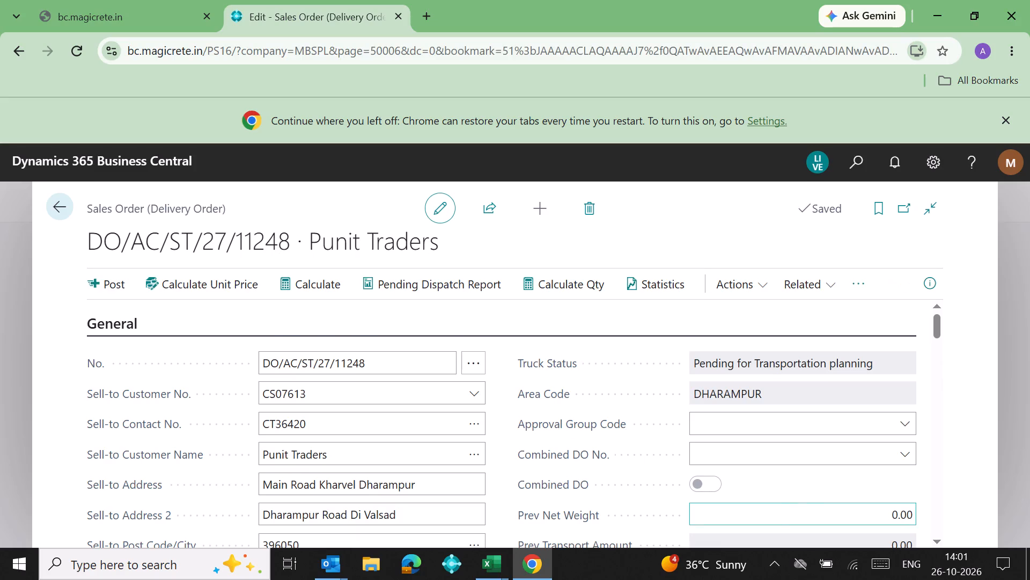
click(934, 538)
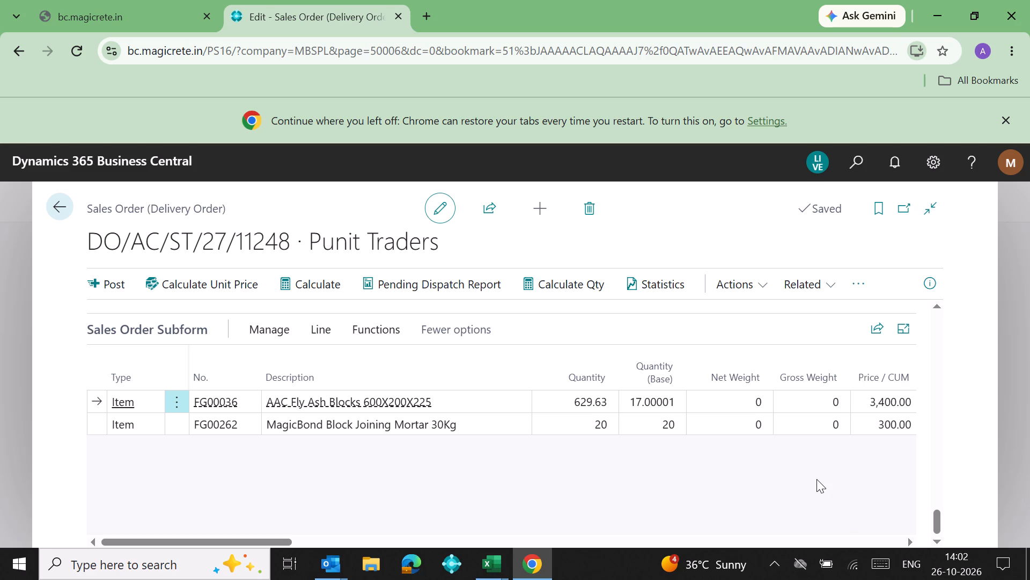
Switch to the Excel delivery list and review its columns from customer name across to description, returning to the first column.
click(498, 561)
click(528, 508)
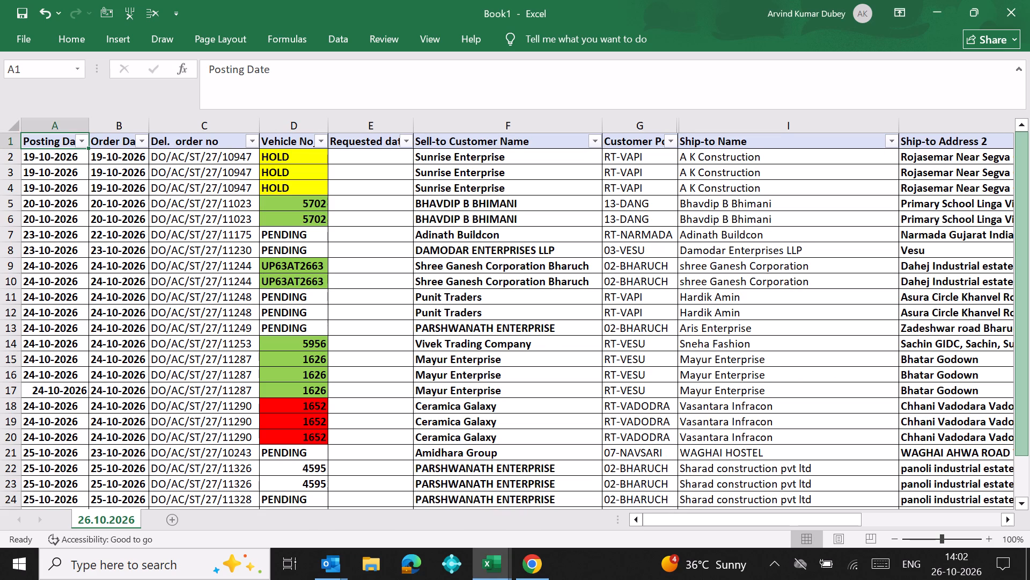
click(455, 161)
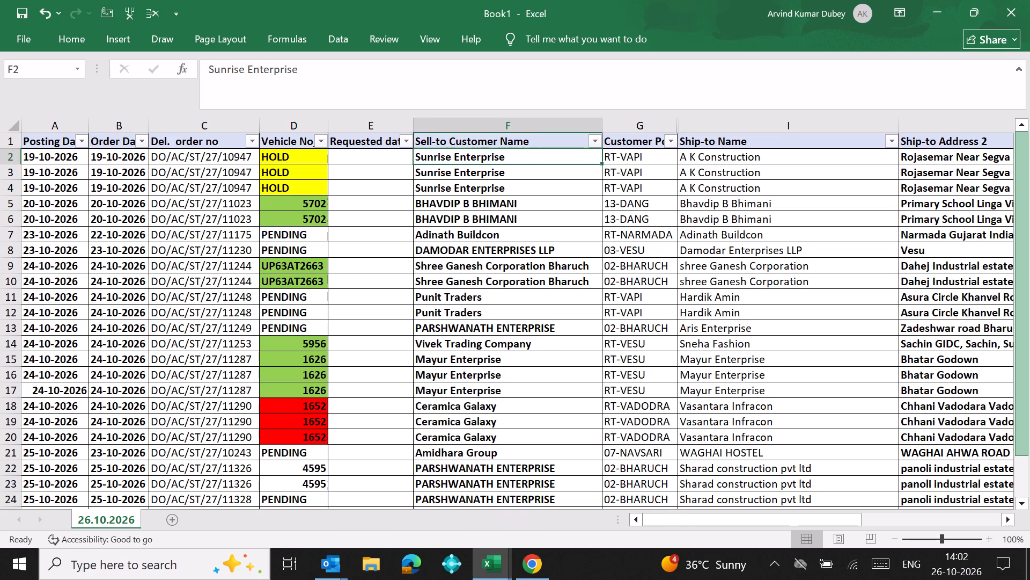
key(Right)
key(Right)
key(Right)
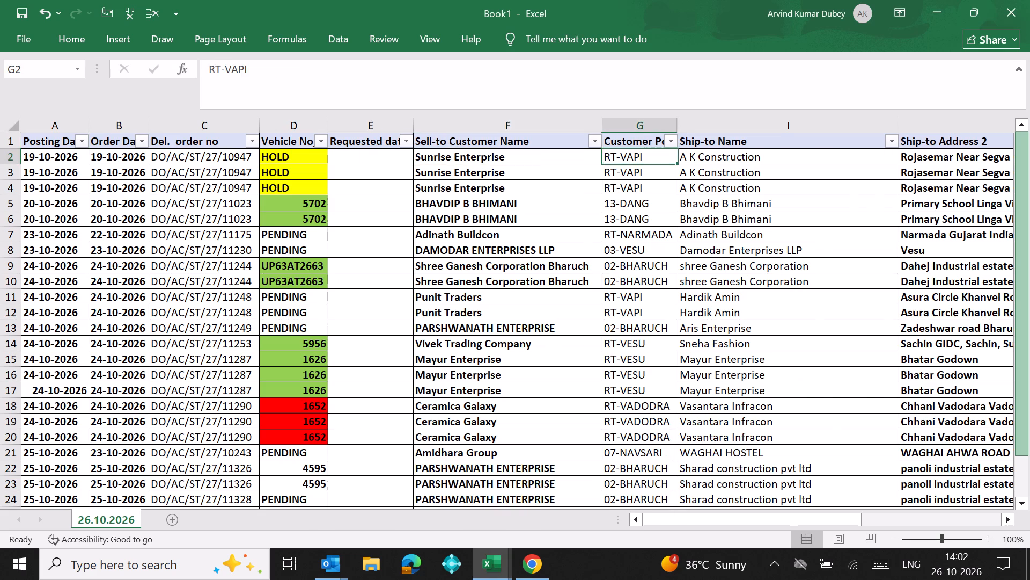
key(Right)
key(Right)
key(Right)
key(Right)
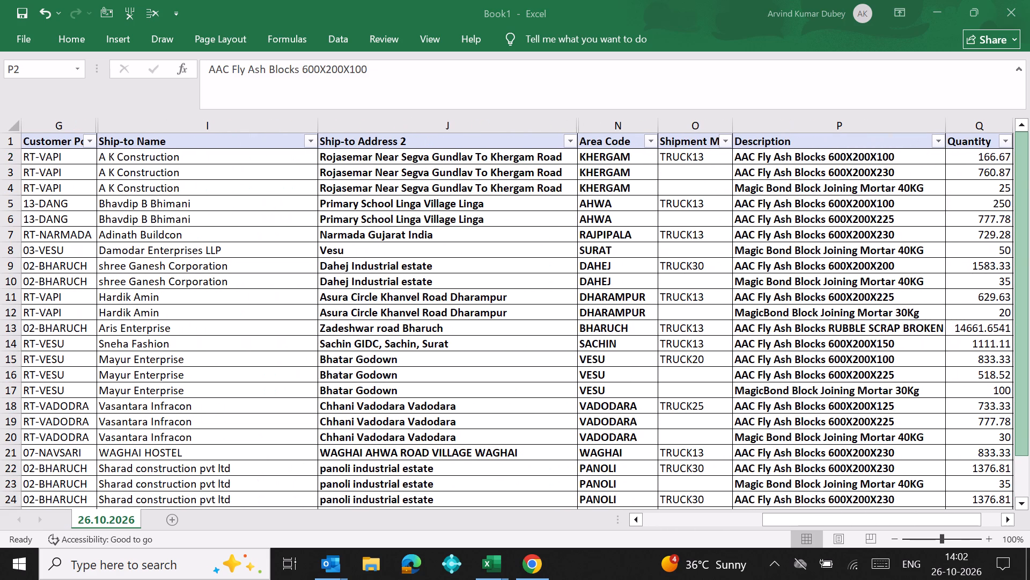
key(Right)
key(Right)
key(Right)
key(Right)
key(Right)
click(954, 42)
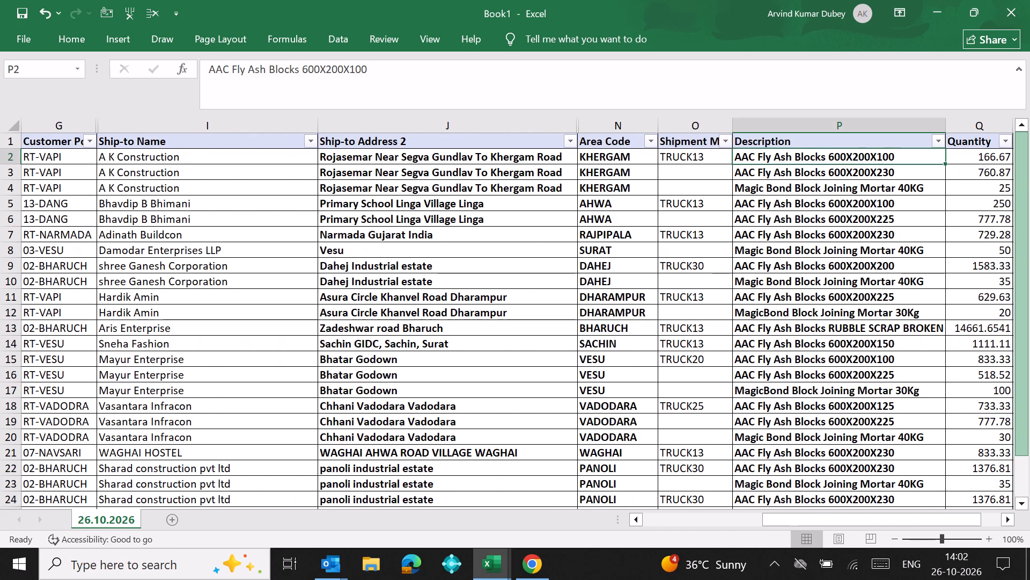
key(Left)
key(Left)
key(Left)
key(Left)
key(Left)
key(Left)
key(Left)
key(Left)
key(Left)
key(Left)
key(Left)
key(Left)
key(Left)
key(Left)
key(Left)
key(Left)
key(Left)
key(Left)
key(Left)
key(Left)
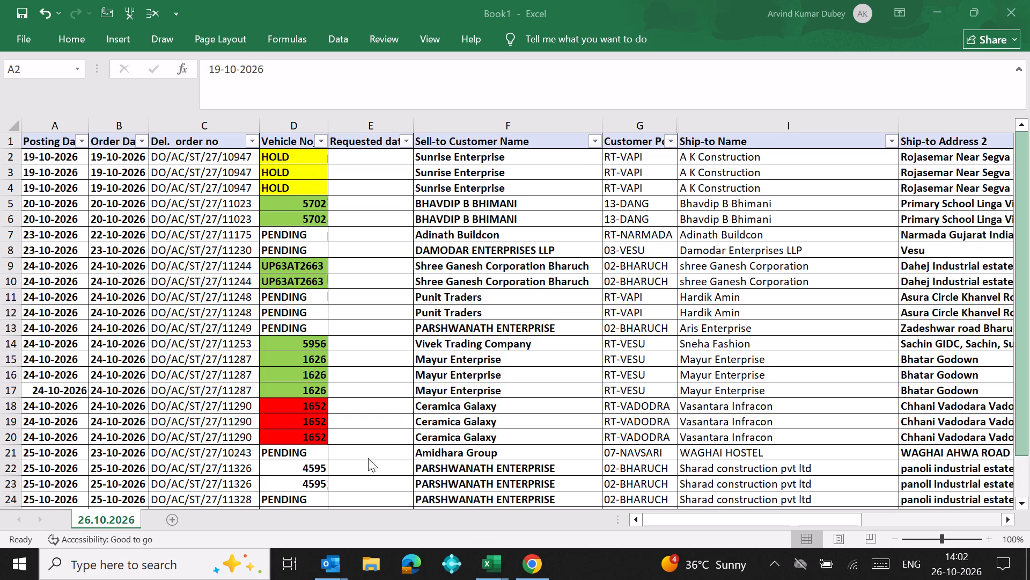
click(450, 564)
Switch to Business Central in Chrome, leave the delivery order, open the Sales Order Planned List and search for "badru".
click(536, 560)
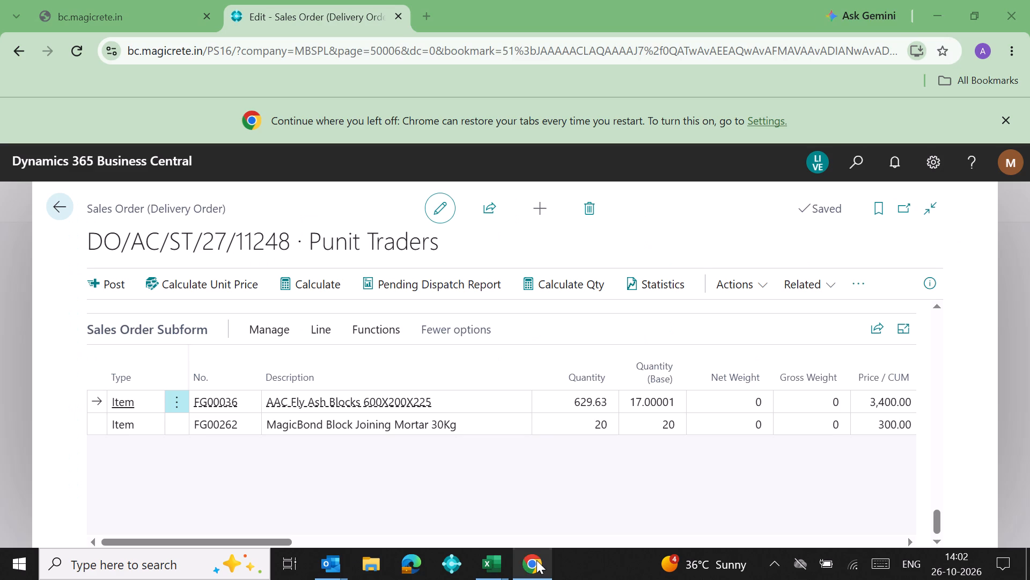
click(60, 211)
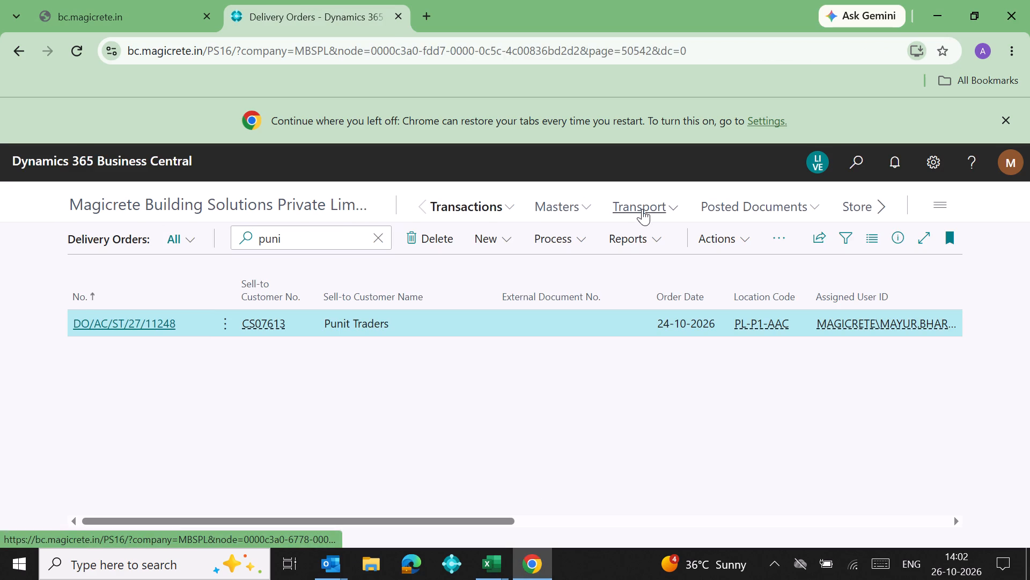
click(642, 209)
click(274, 238)
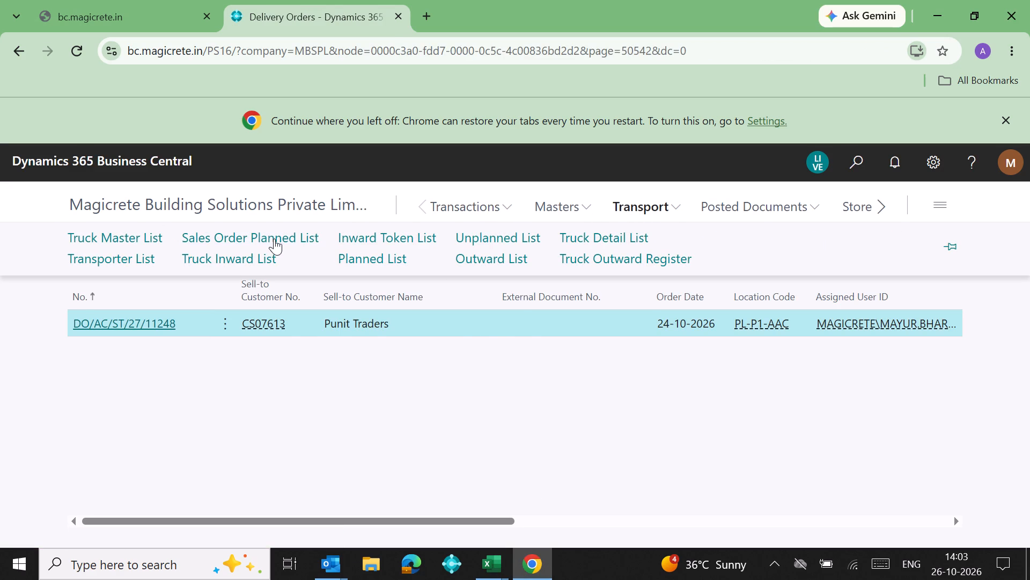
click(247, 236)
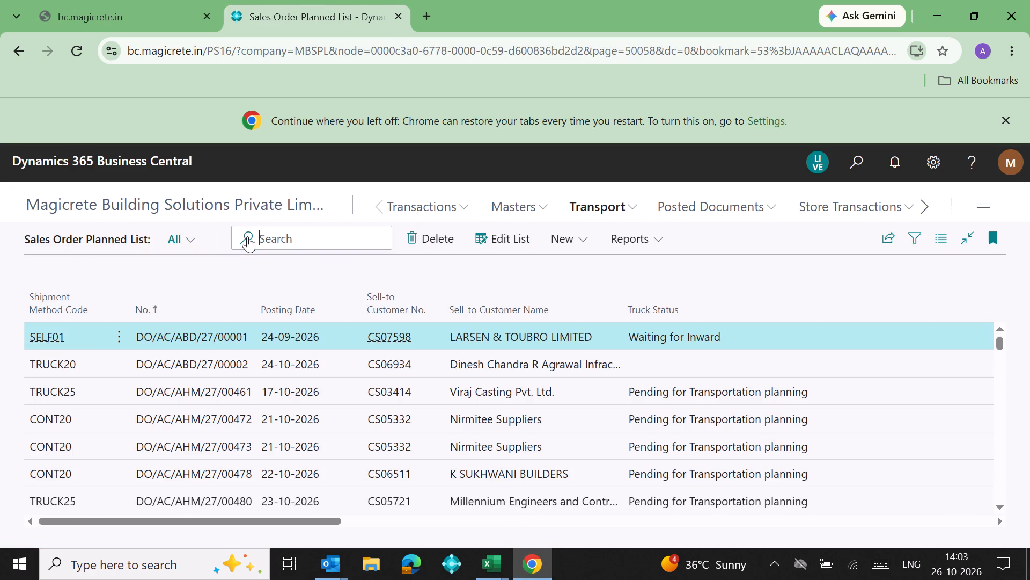
text(badru)
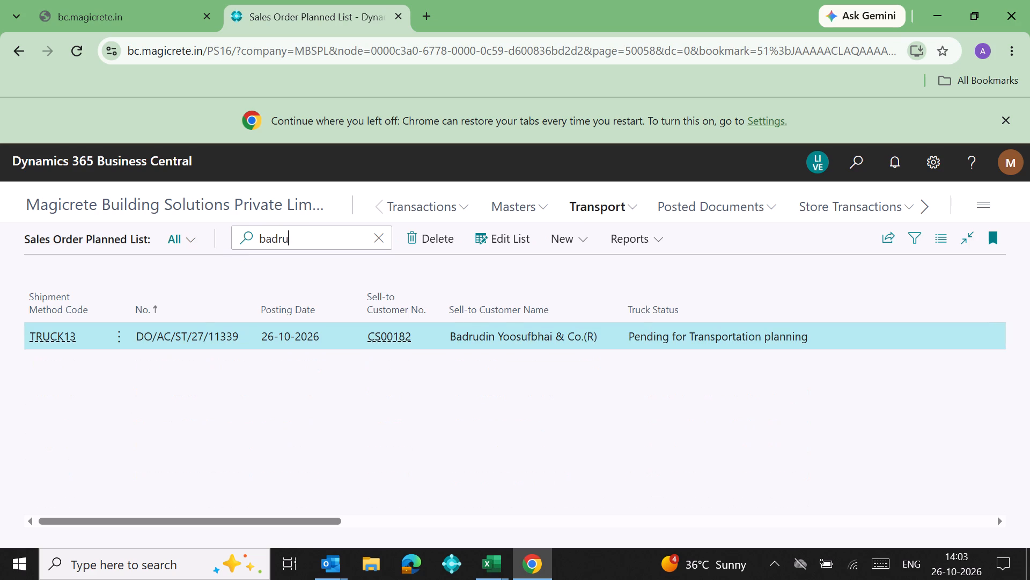
Edit the planned list row for DO/AC/ST/27/11339: vehicle number 5956, transporter committed date 26-10-2026 and committed time 23:00.
click(524, 238)
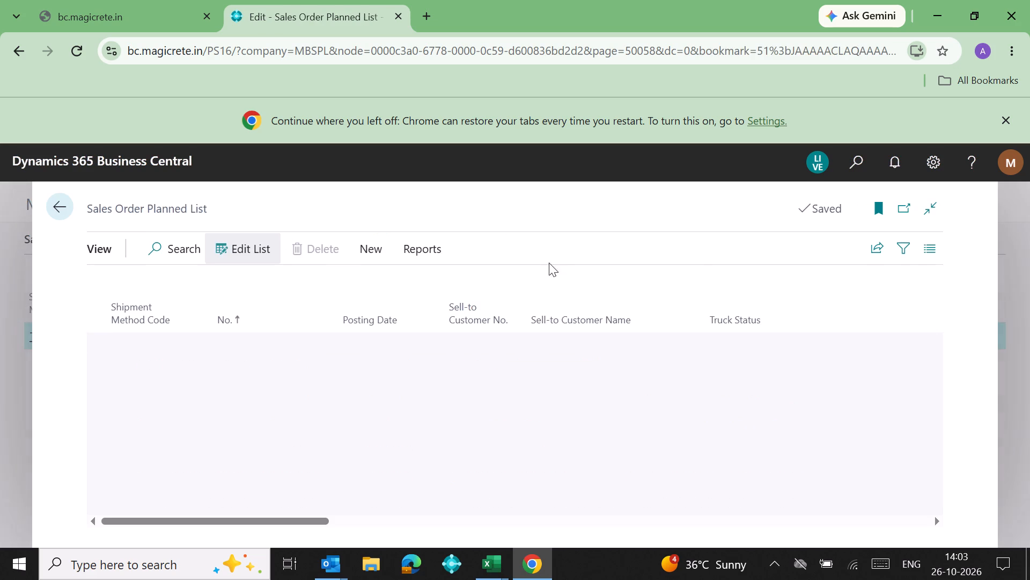
triple_click(604, 336)
click(604, 336)
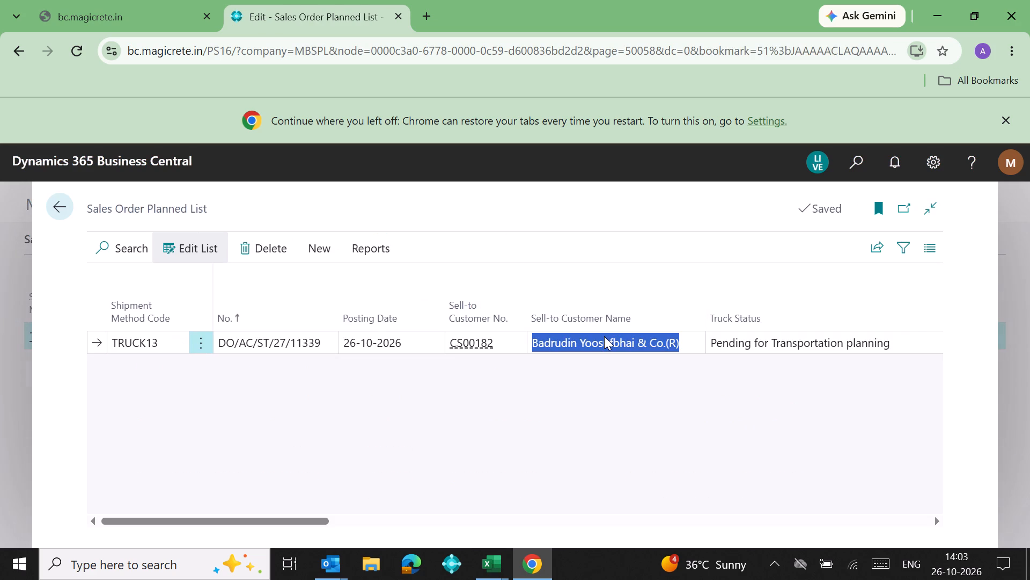
key(Right)
key(Right)
key(Right)
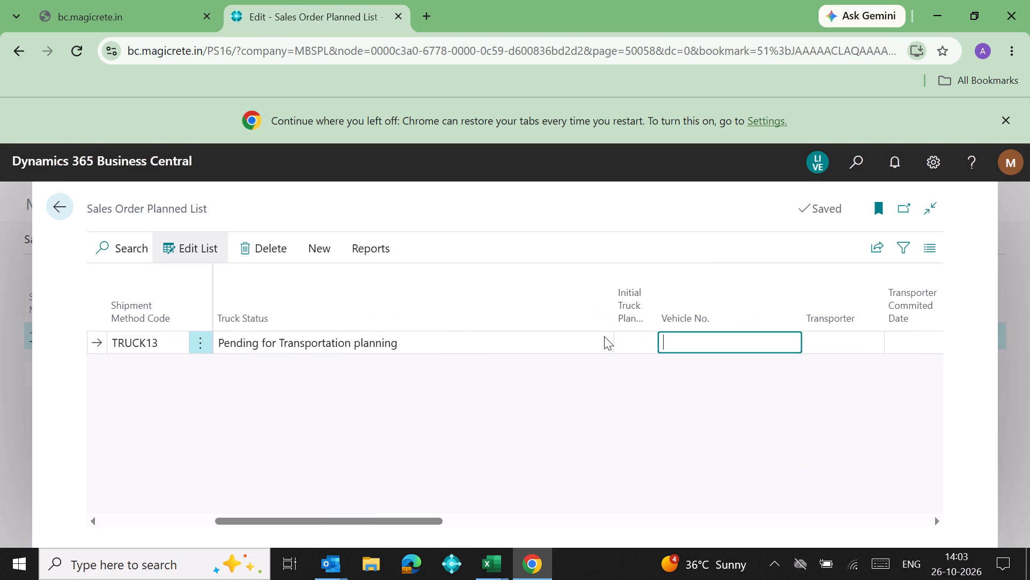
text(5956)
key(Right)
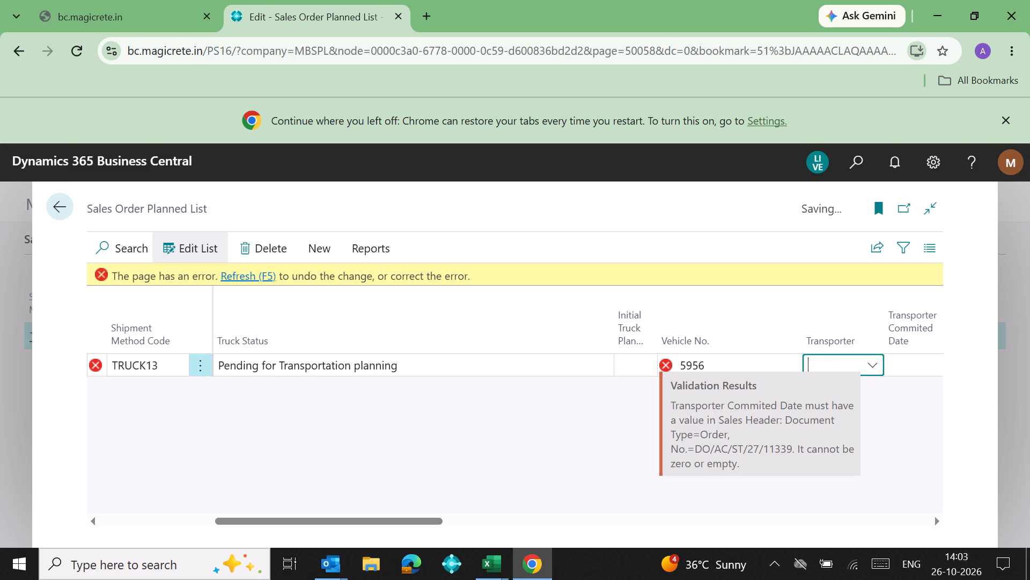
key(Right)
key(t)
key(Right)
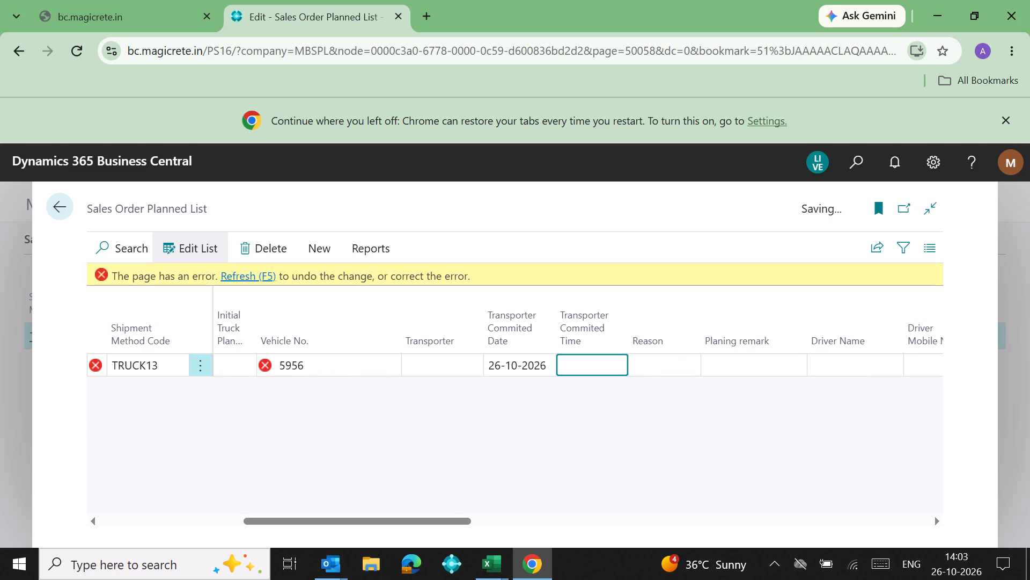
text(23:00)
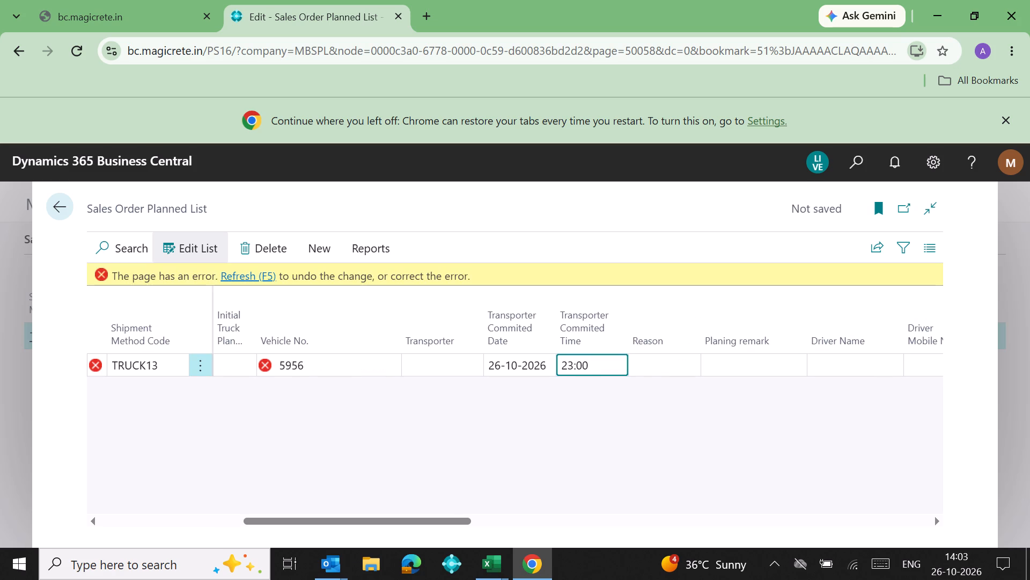
Assign transporter VS05225 (OWN TRUCK-NAVSARI) to DO/AC/ST/27/11339, update the order lines too, and close list editing.
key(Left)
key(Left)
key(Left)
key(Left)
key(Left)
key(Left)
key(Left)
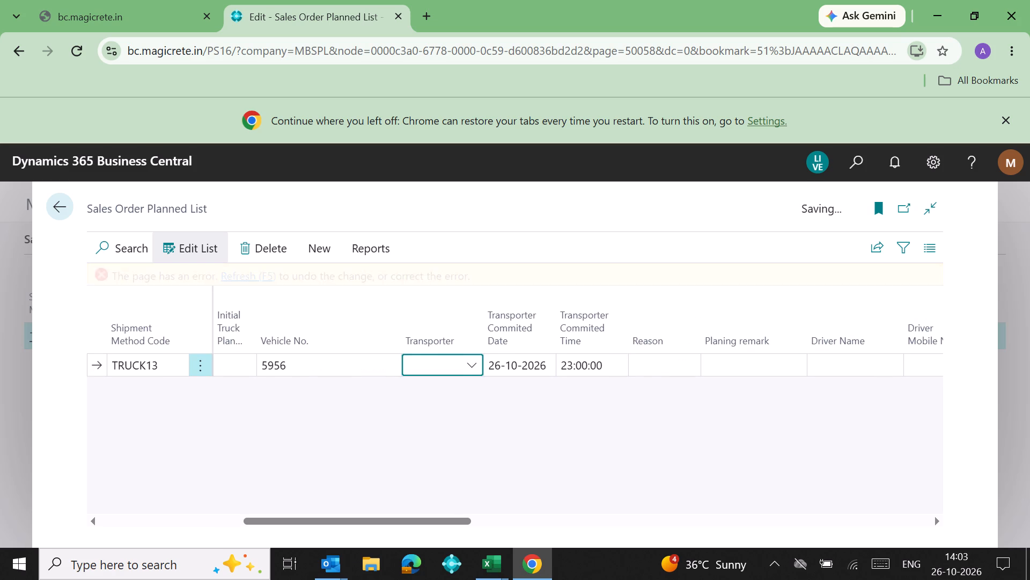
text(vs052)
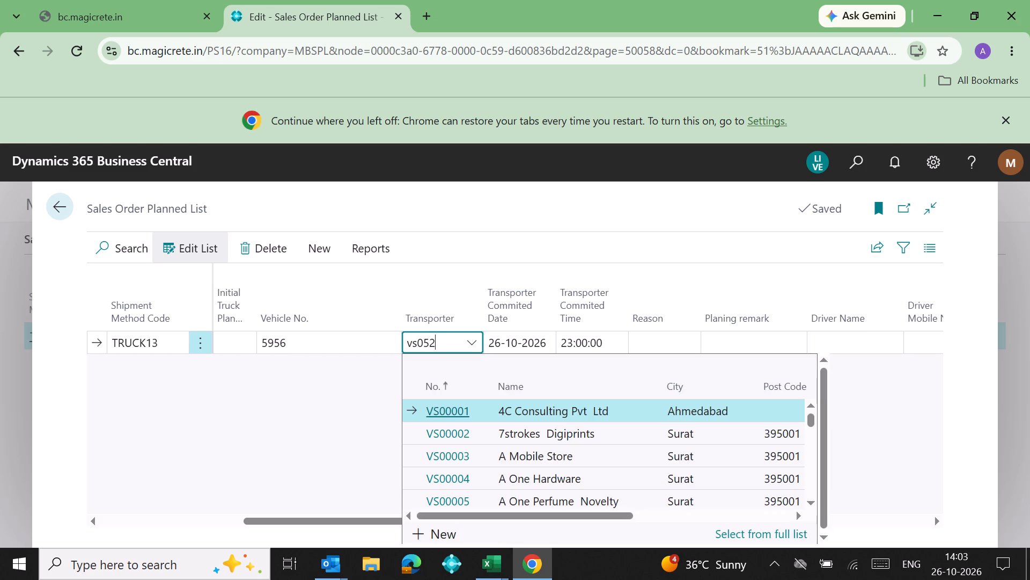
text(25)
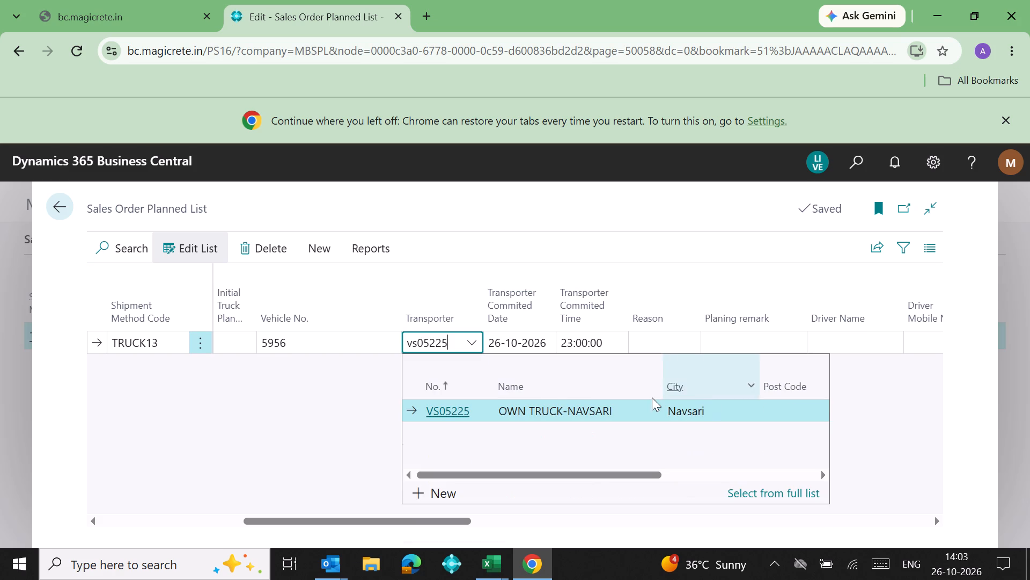
click(645, 407)
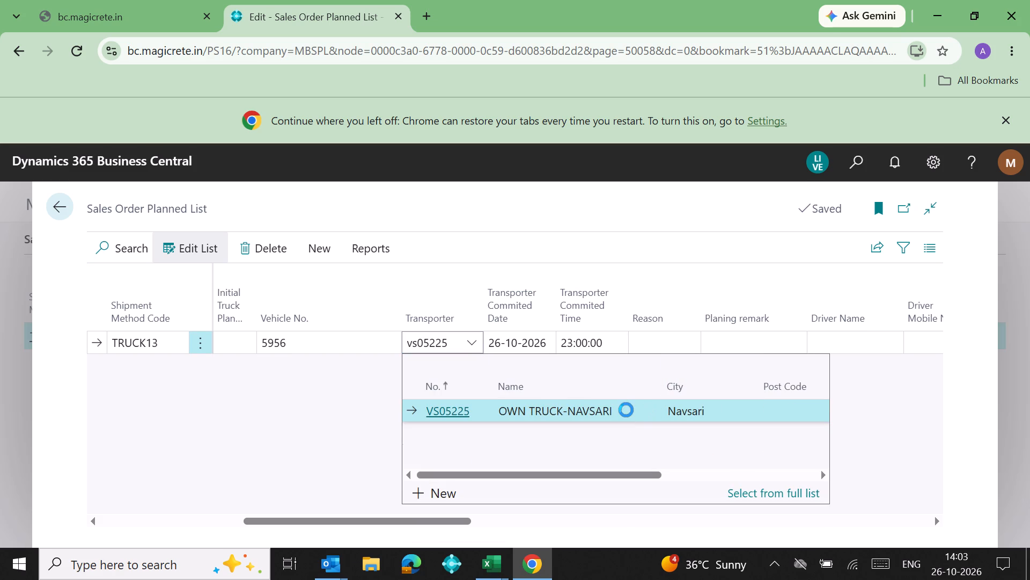
click(626, 410)
double_click(592, 402)
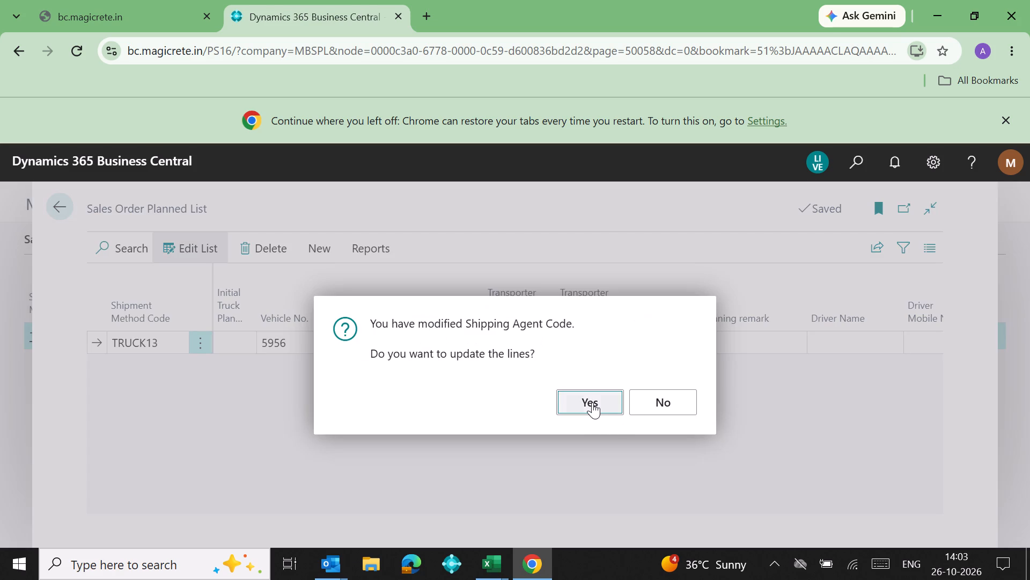
click(592, 402)
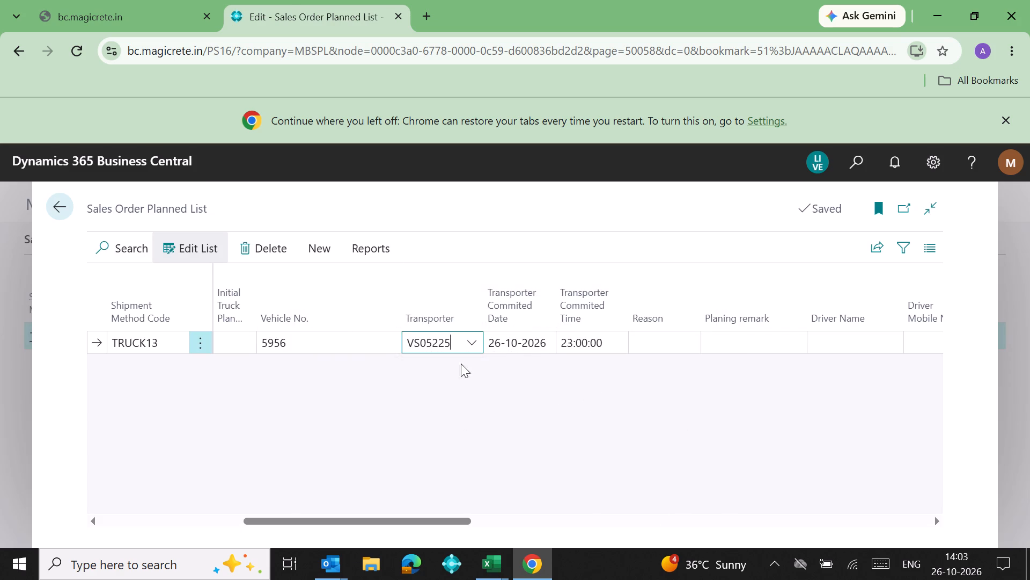
click(54, 206)
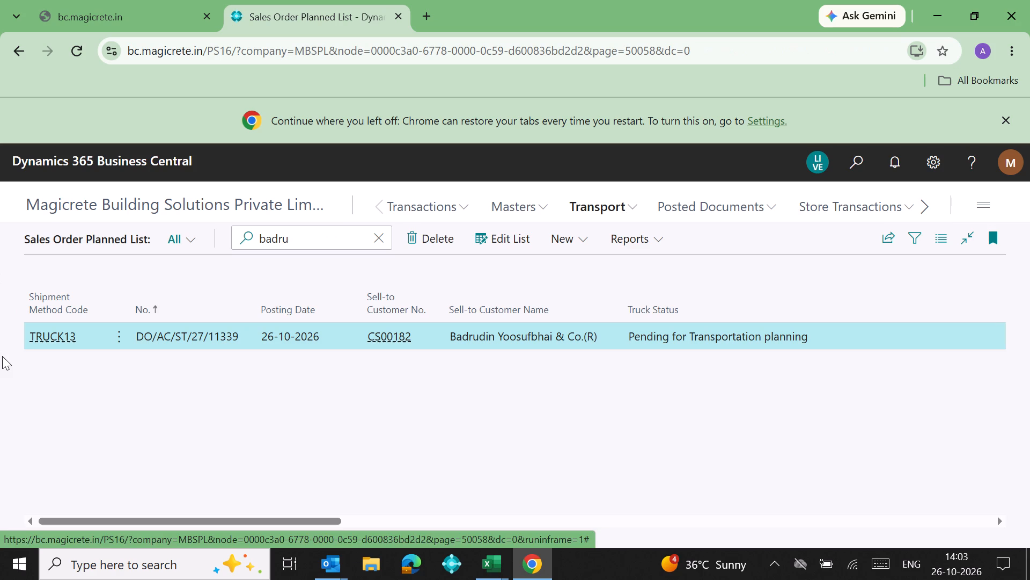
Review the planned list row for DO/AC/ST/27/11339 from order number across vehicle, transporter and committed time to the driving license column.
triple_click(173, 338)
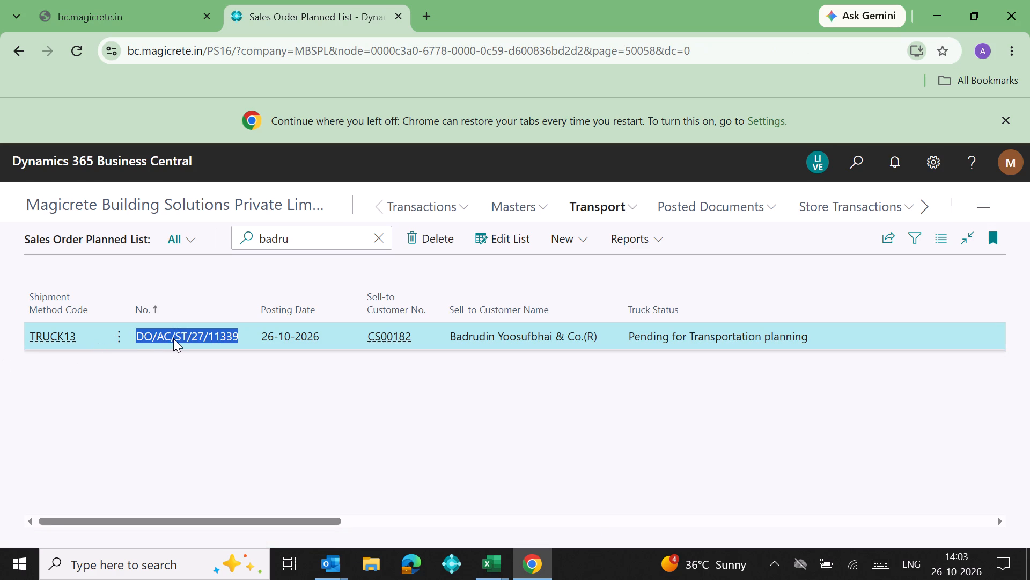
click(173, 338)
key(Right)
key(Right)
key(Right)
key(Right)
key(Right)
key(Right)
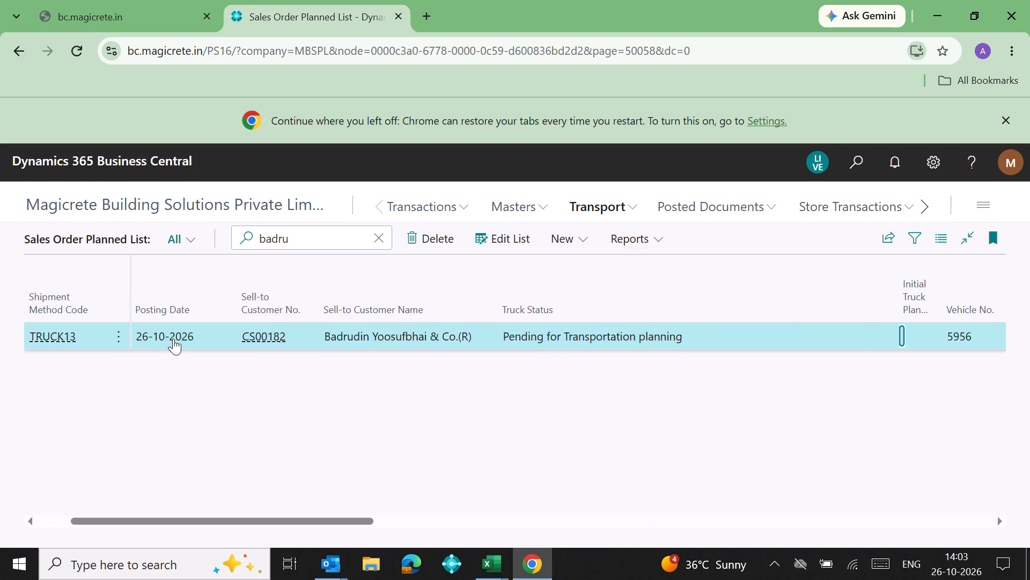
key(Right)
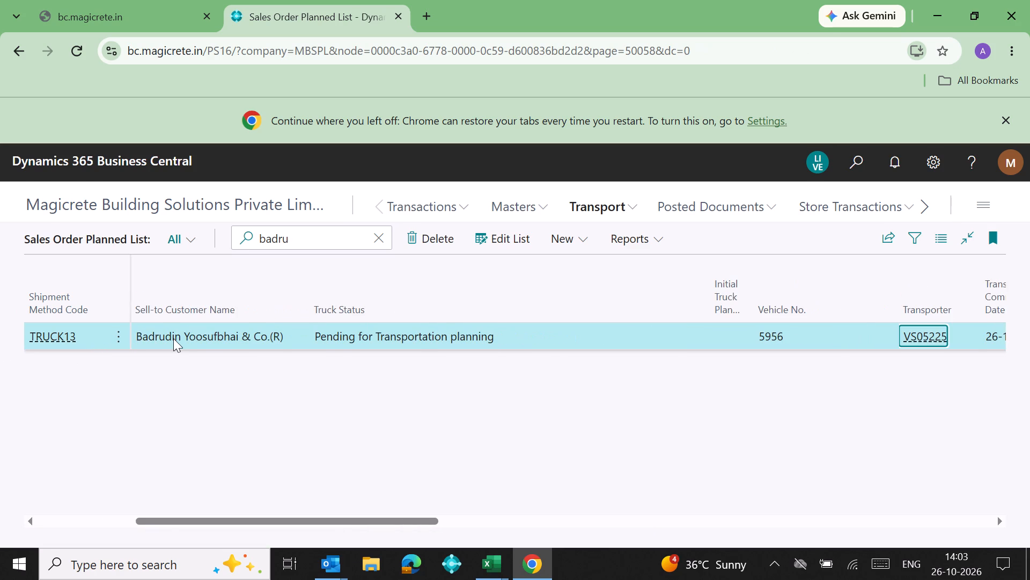
key(Right)
key(Right)
key(Right)
key(Right)
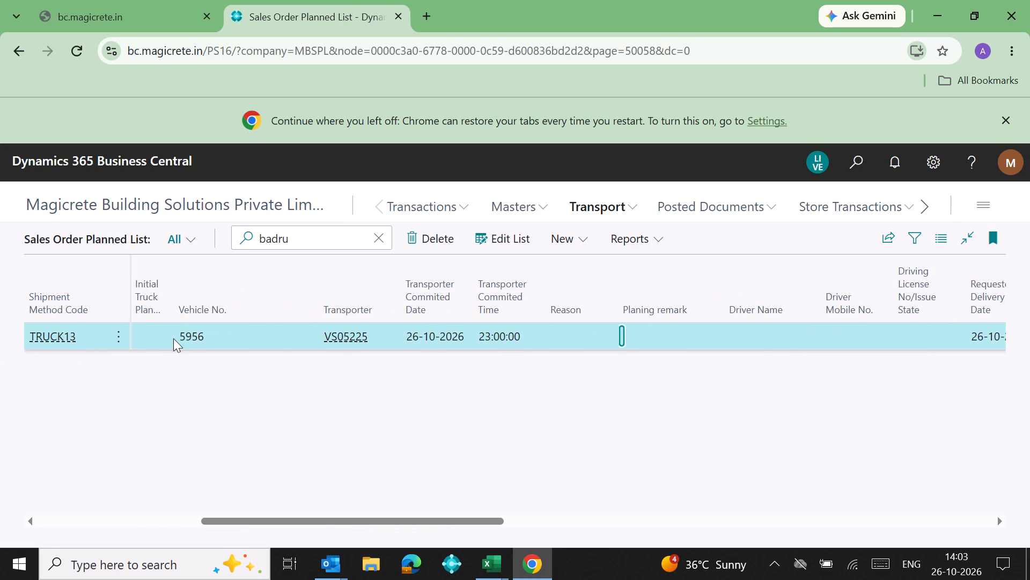
key(Right)
key(Right)
key(Right)
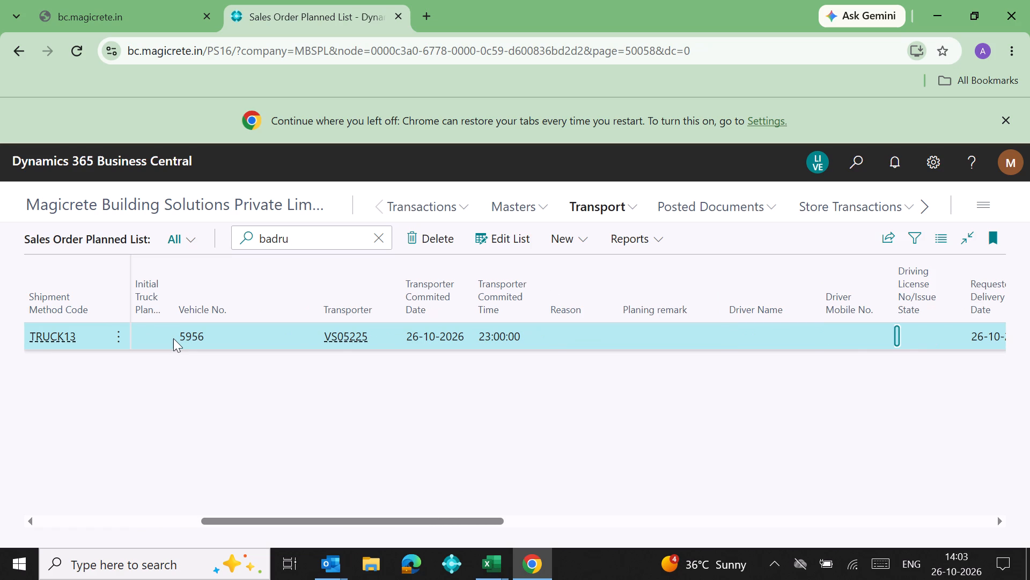
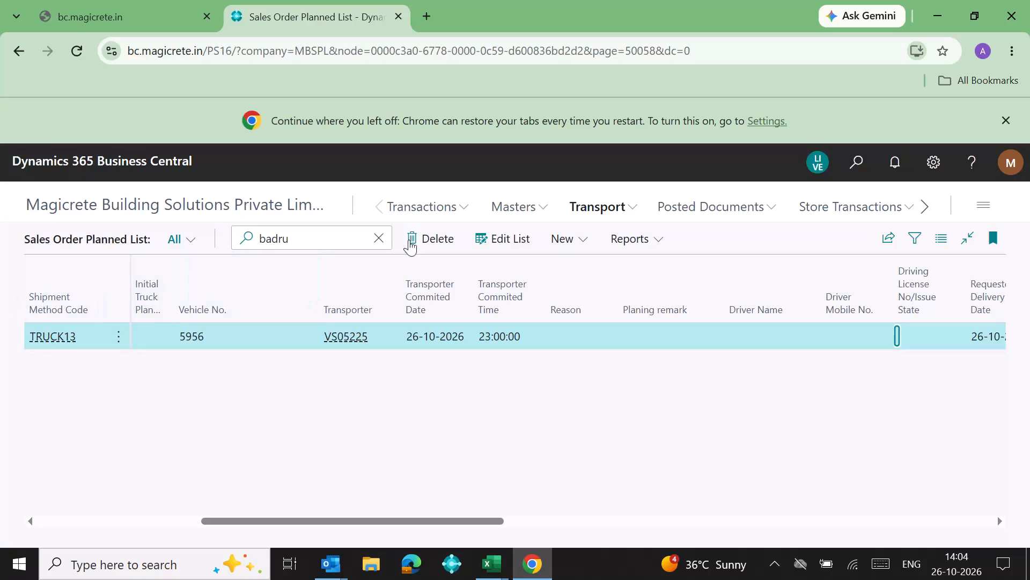
Reload the Sales Order Planned List by way of the Transporter List, search for "punit" and select the Punit Traders order.
click(599, 207)
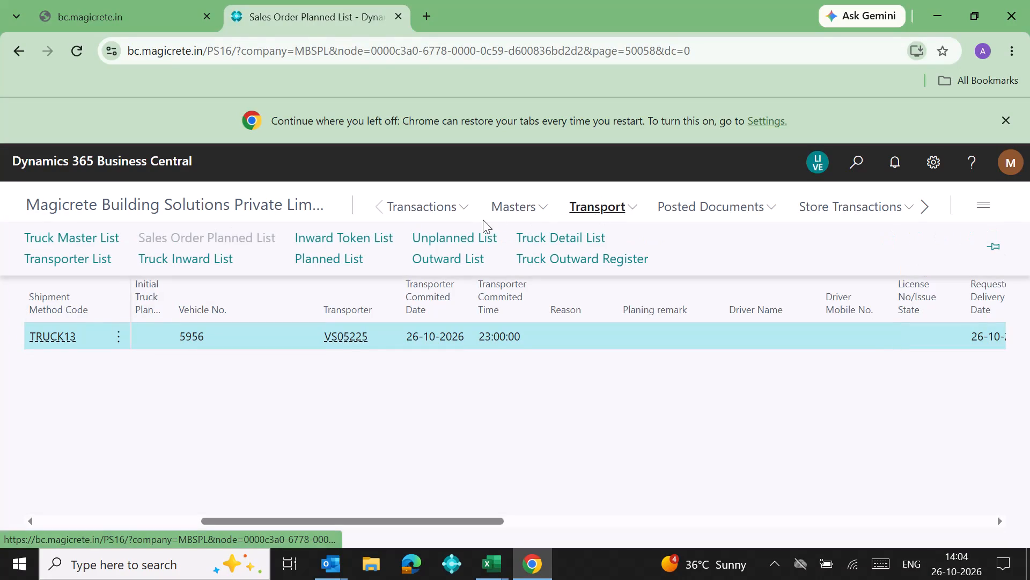
click(65, 258)
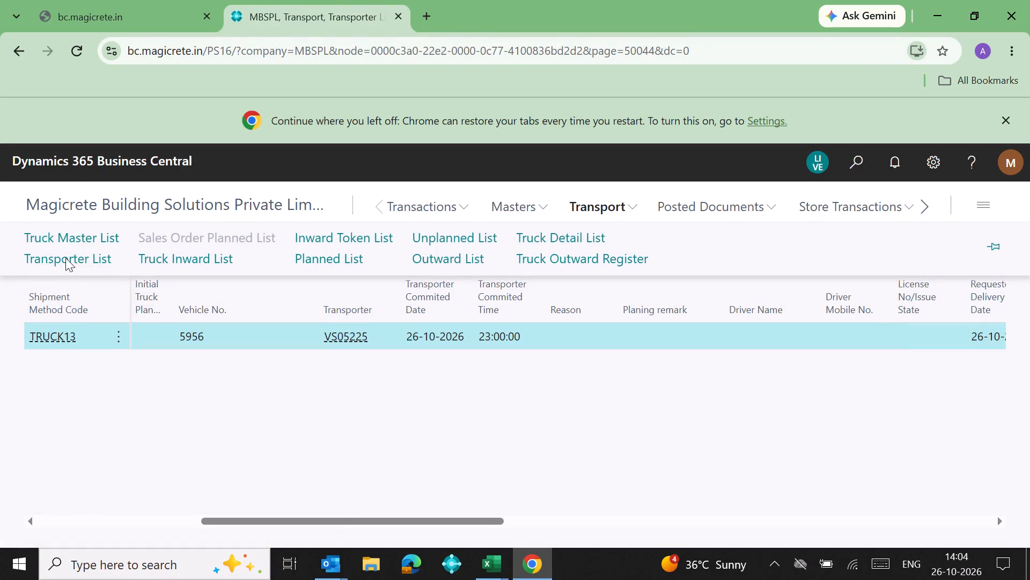
right_click(65, 258)
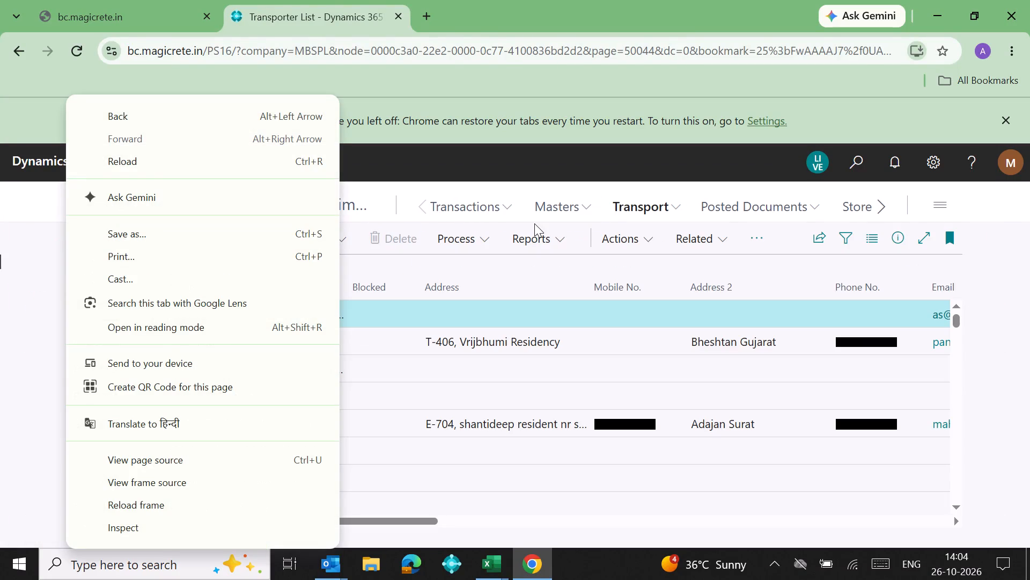
click(649, 202)
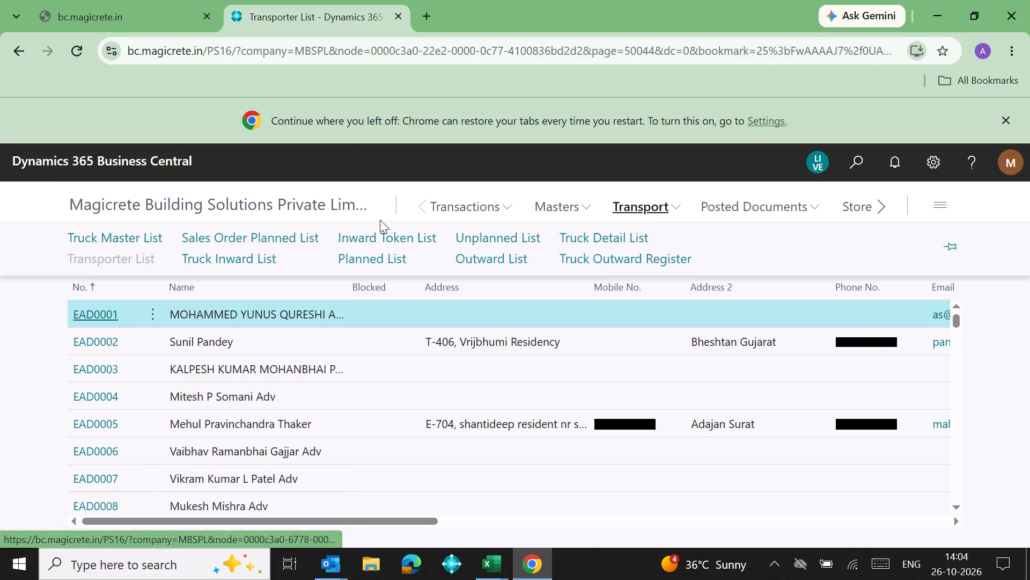
click(255, 237)
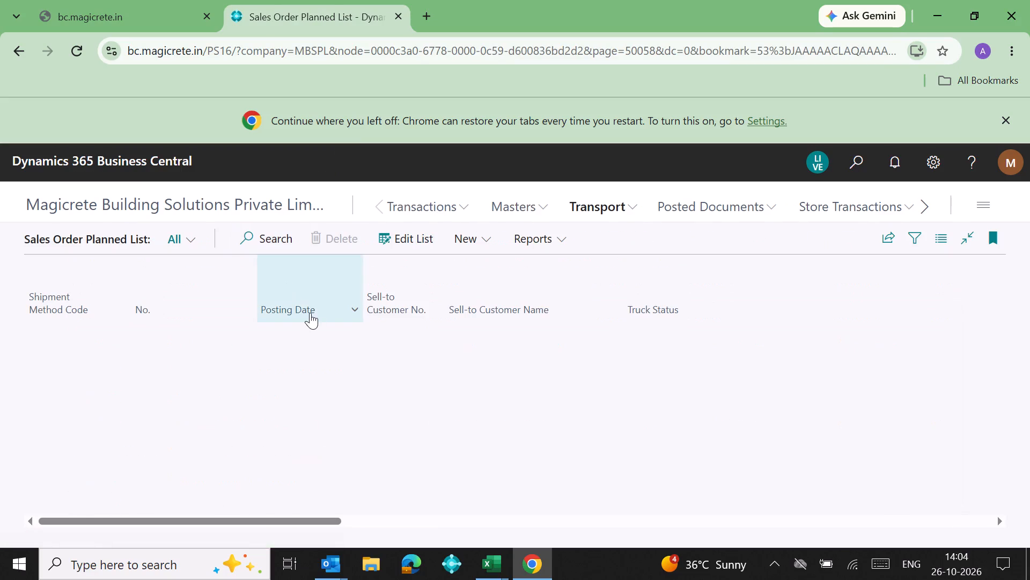
click(248, 240)
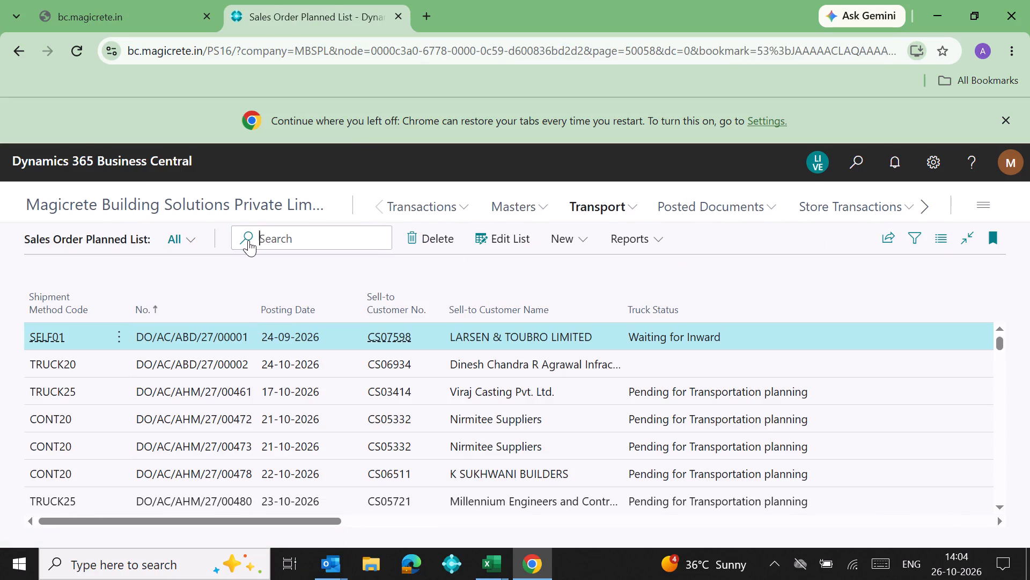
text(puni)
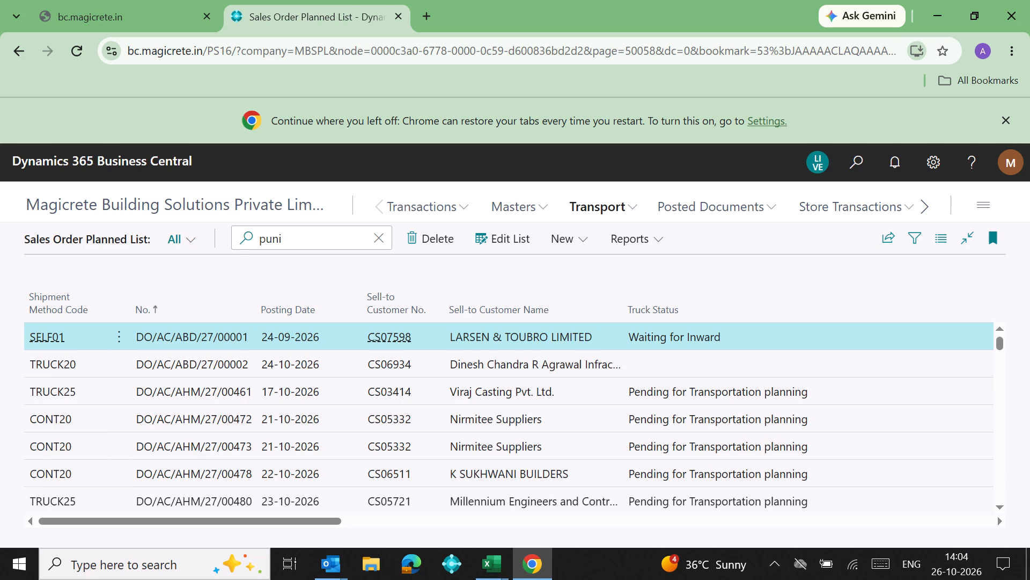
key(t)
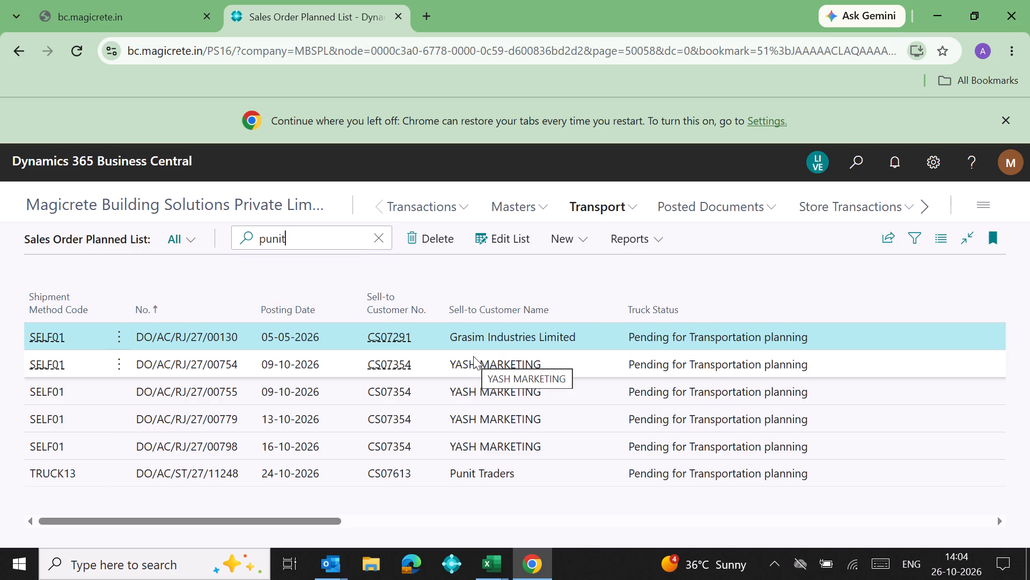
triple_click(492, 414)
click(492, 414)
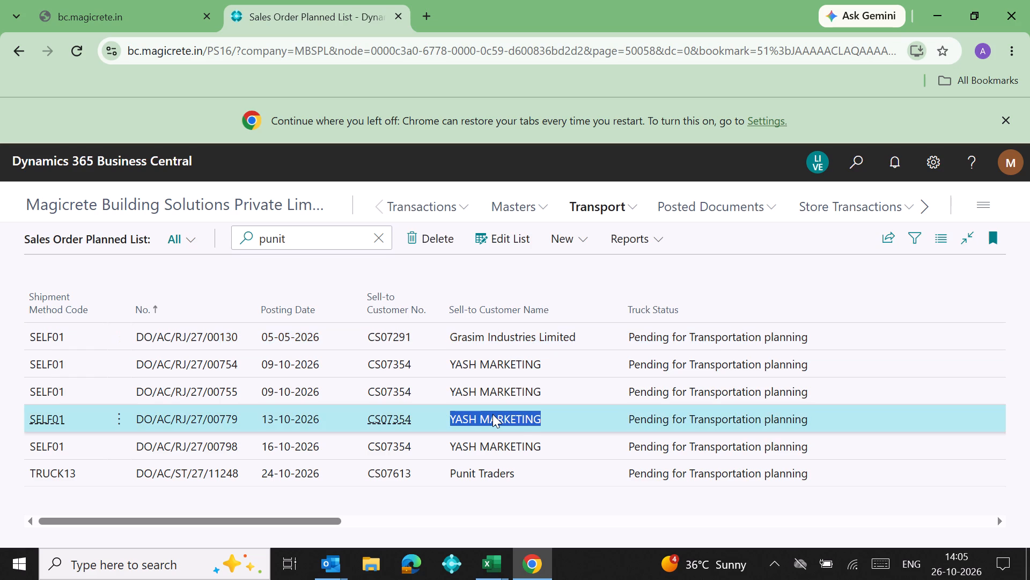
key(Down)
key(Down)
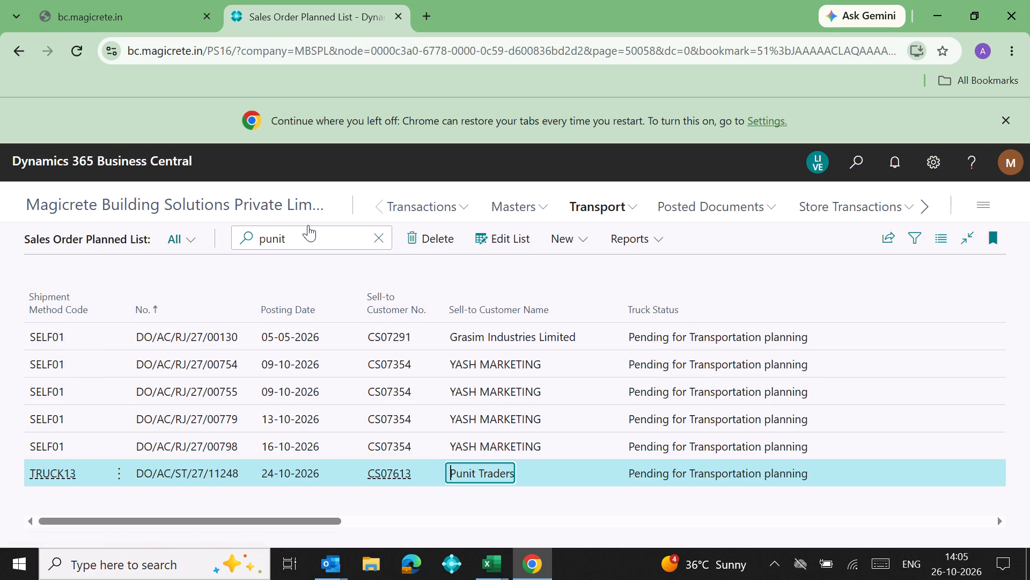
Edit the planned list to assign transporter VS05225 (OWN TRUCK-NAVSARI) to Punit Traders order DO/AC/ST/27/11248 and update the order lines too.
triple_click(315, 244)
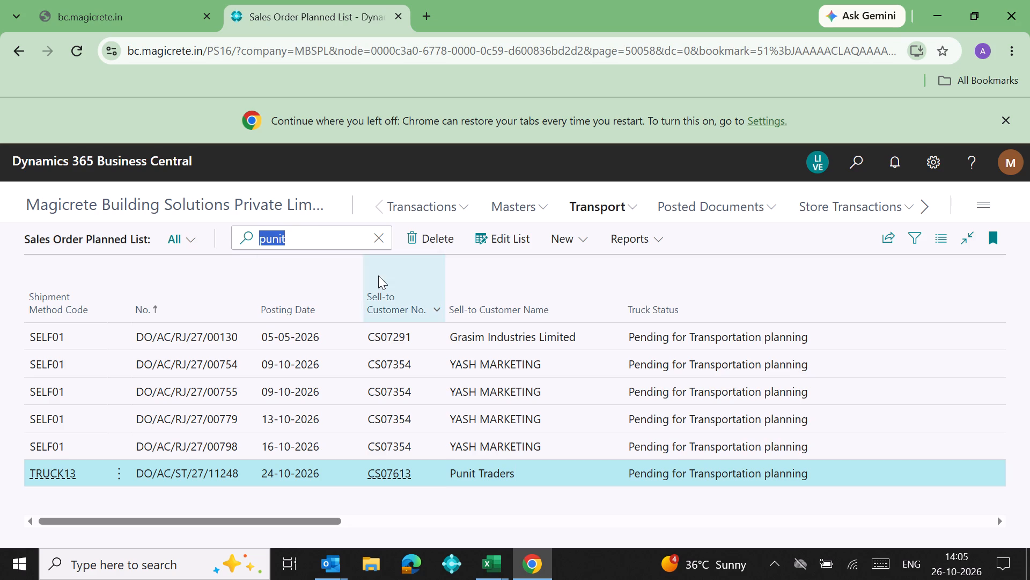
click(509, 237)
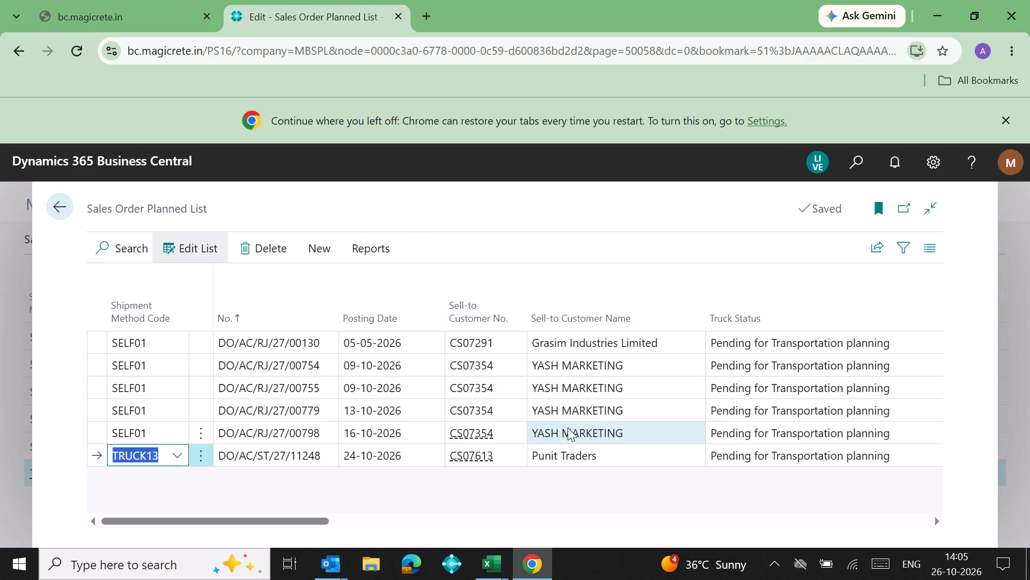
triple_click(568, 453)
click(568, 453)
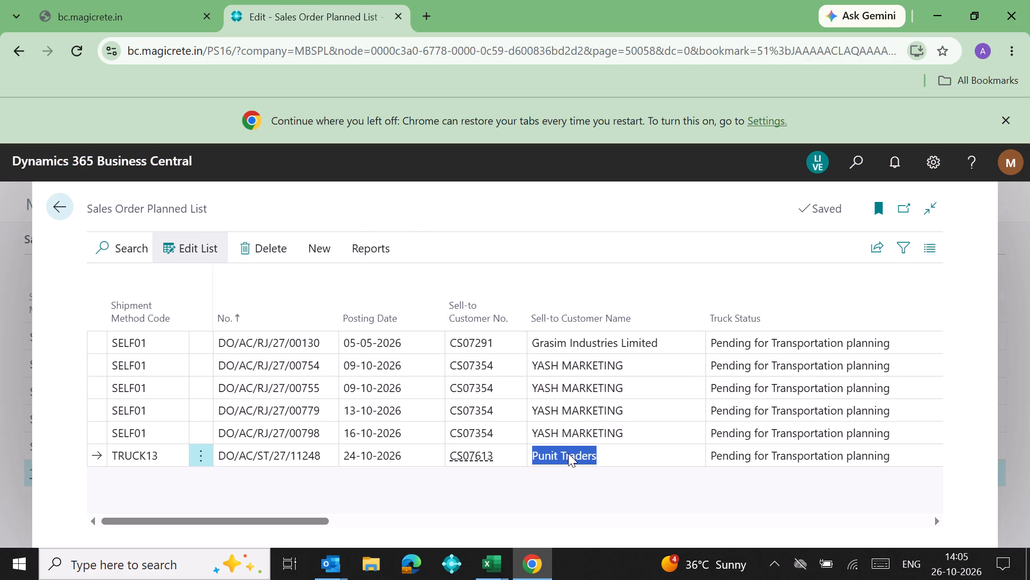
key(Right)
key(Right)
key(Right)
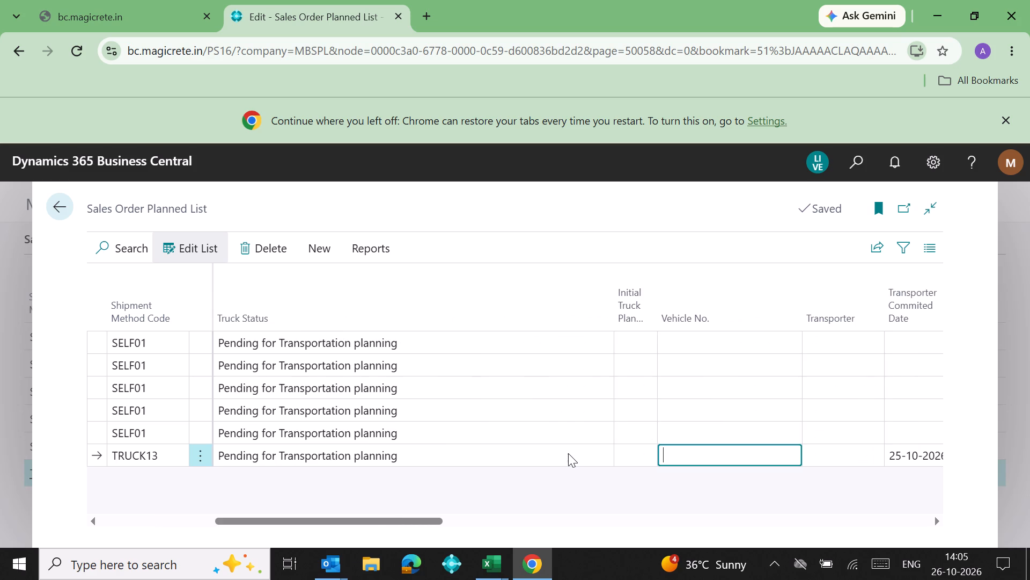
key(Right)
key(Right)
key(Right)
key(Right)
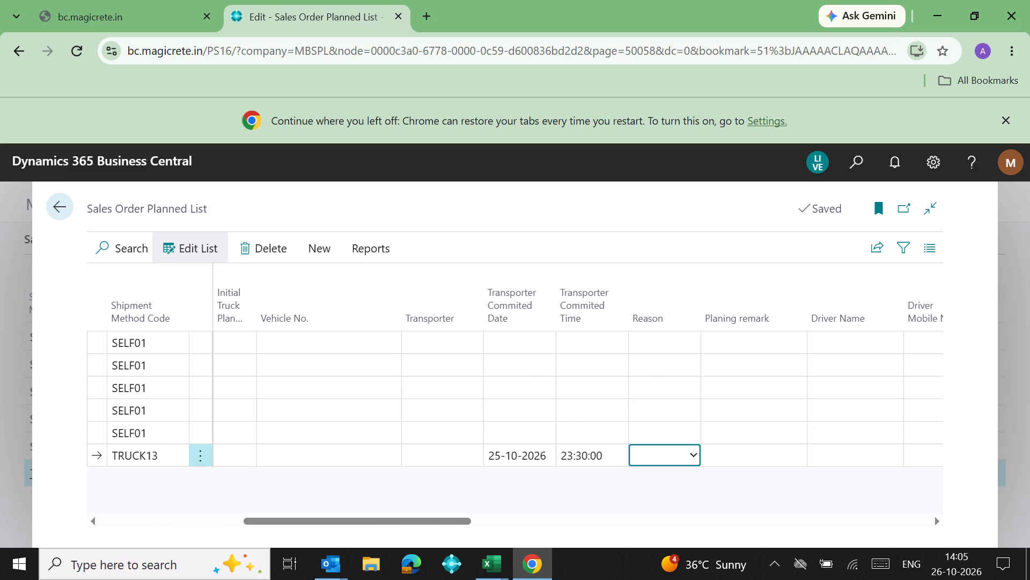
key(Left)
key(Left)
key(Left)
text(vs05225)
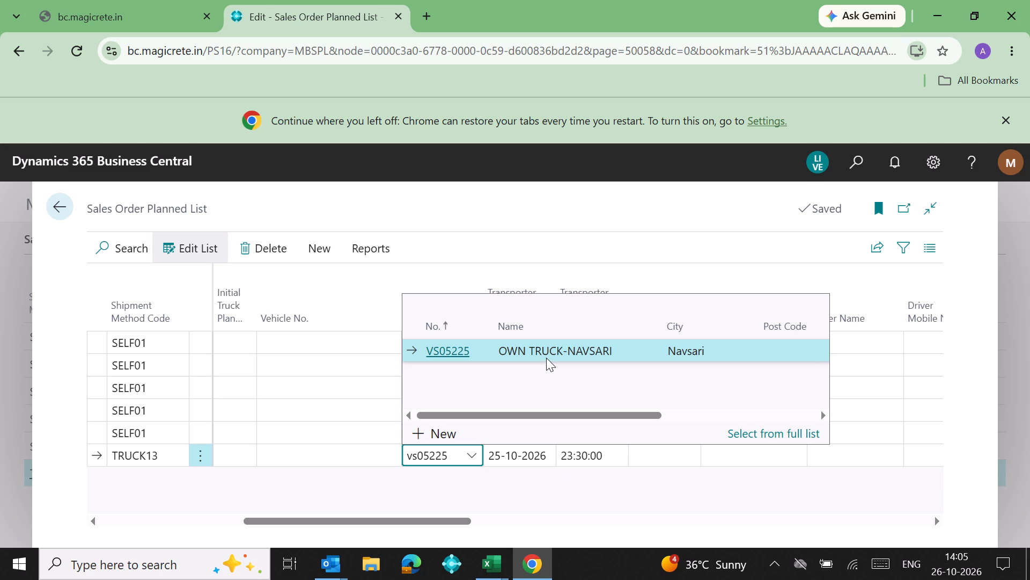
click(545, 353)
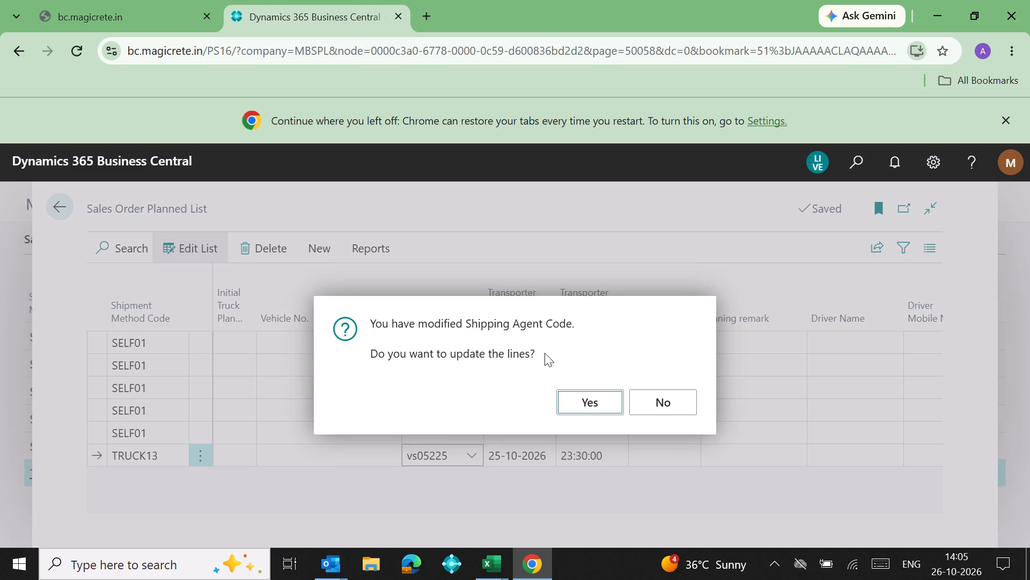
click(600, 402)
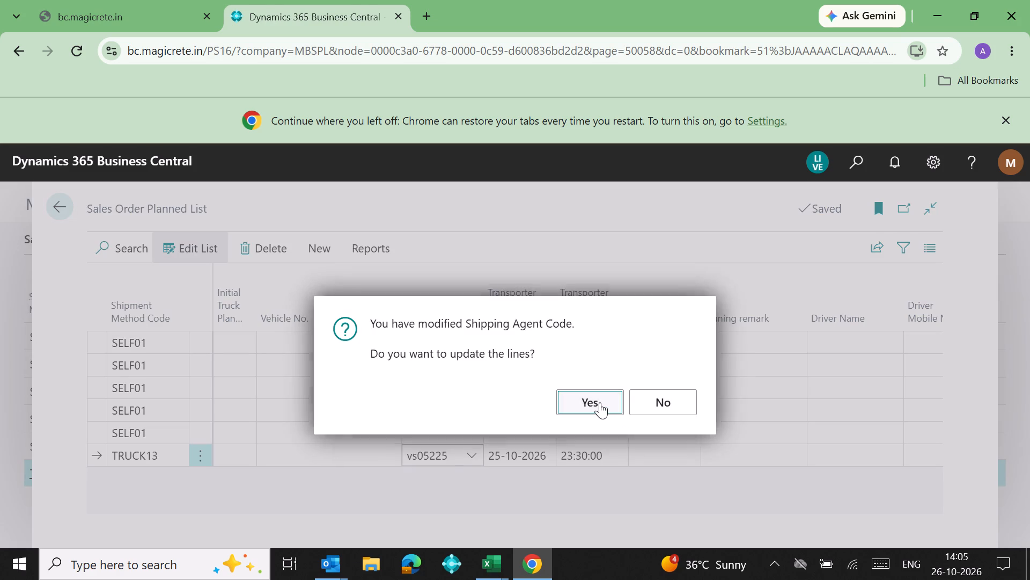
click(600, 402)
Set the vehicle number of Punit Traders order DO/AC/ST/27/11248 to 5633 and close list editing.
key(Left)
key(Left)
key(Left)
key(Left)
key(Left)
key(Left)
key(Left)
key(Left)
key(Left)
key(Left)
key(Left)
key(Left)
key(Left)
key(Left)
key(Left)
key(Left)
key(Left)
key(Left)
key(Left)
key(Left)
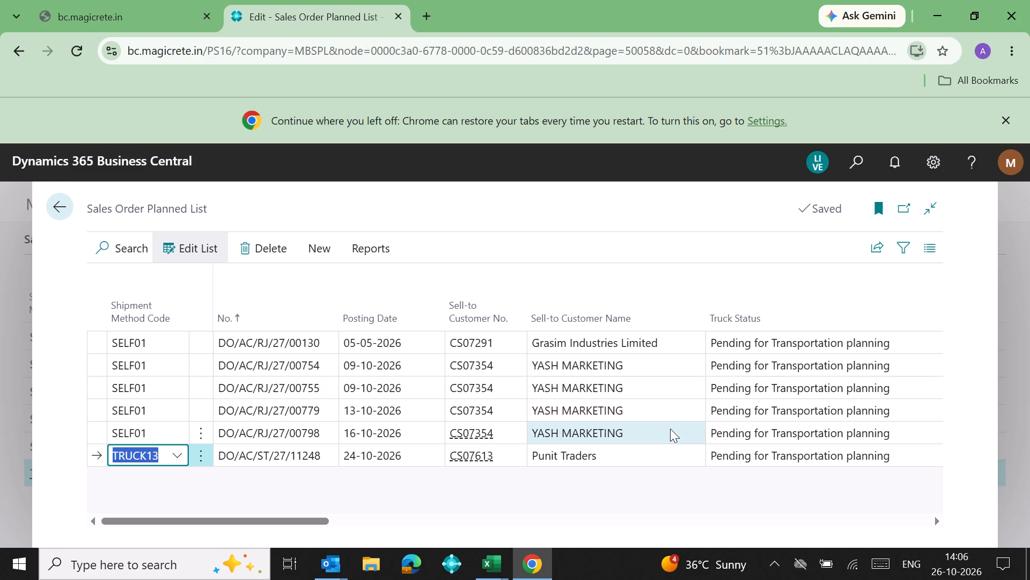
key(Right)
key(Right)
key(Right)
key(Right)
key(Right)
key(Right)
key(Right)
key(Right)
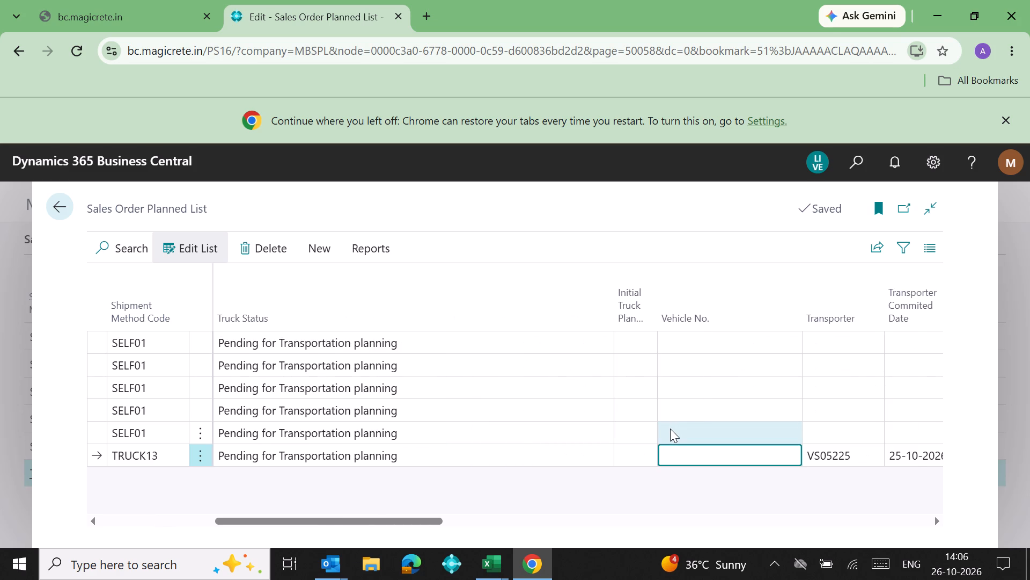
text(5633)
click(58, 207)
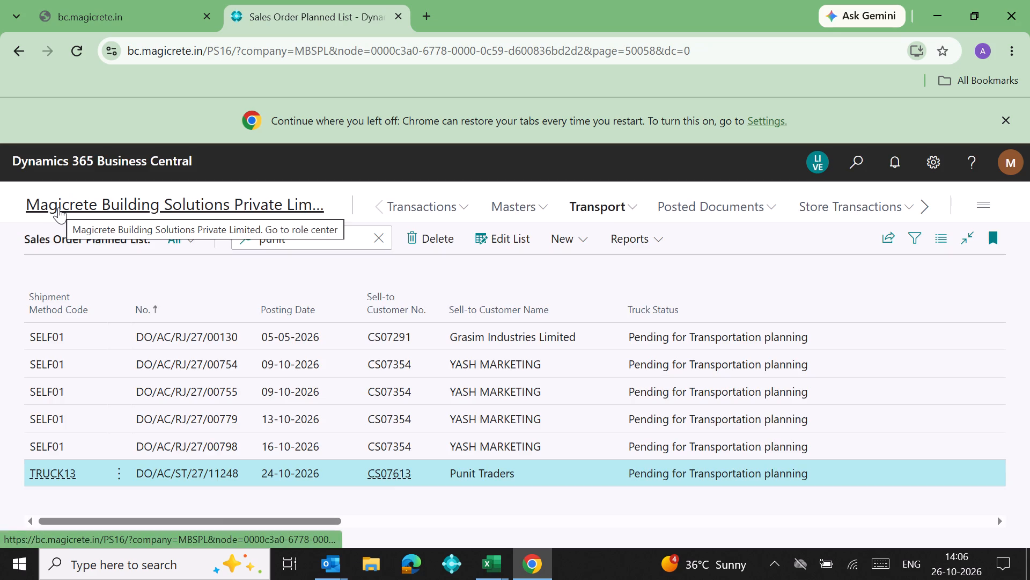
Review the planned list row for Punit Traders from customer name across vehicle number and transporter to the committed date.
triple_click(498, 474)
click(498, 474)
key(Right)
key(Right)
key(Right)
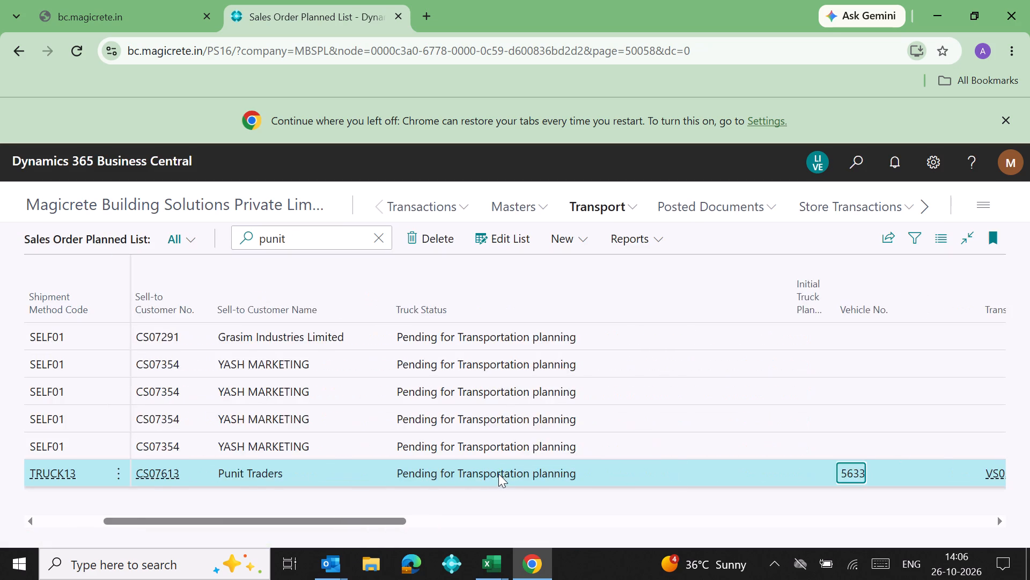
key(Right)
key(Right)
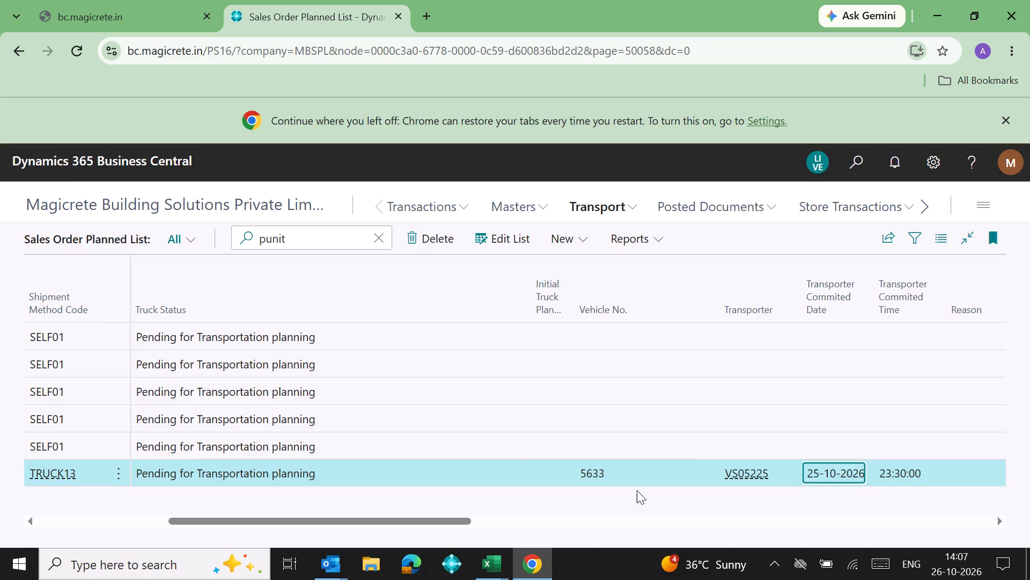
Reload the Sales Order Planned List by way of the Transporter List and search it for "badru".
click(597, 209)
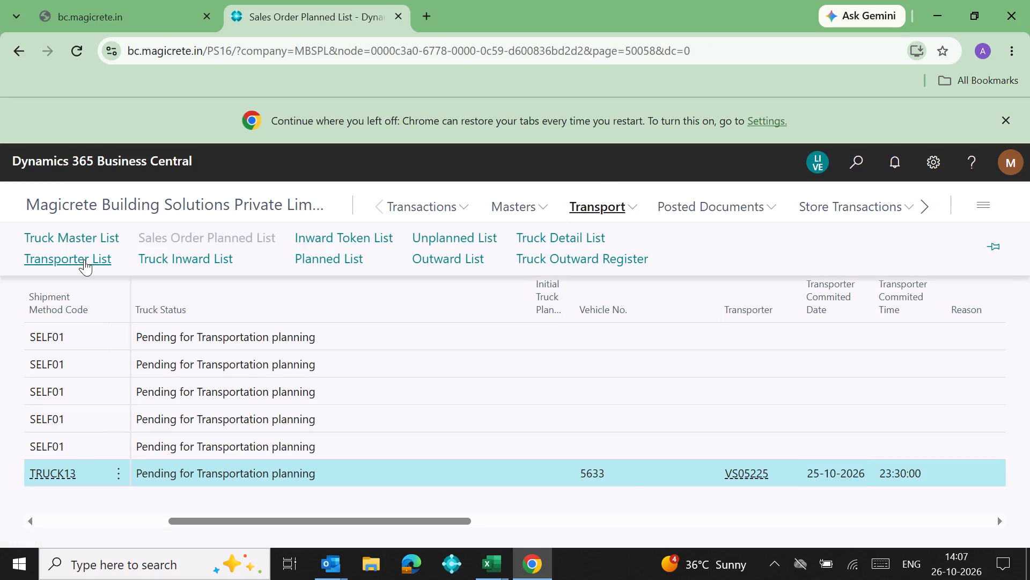
click(84, 259)
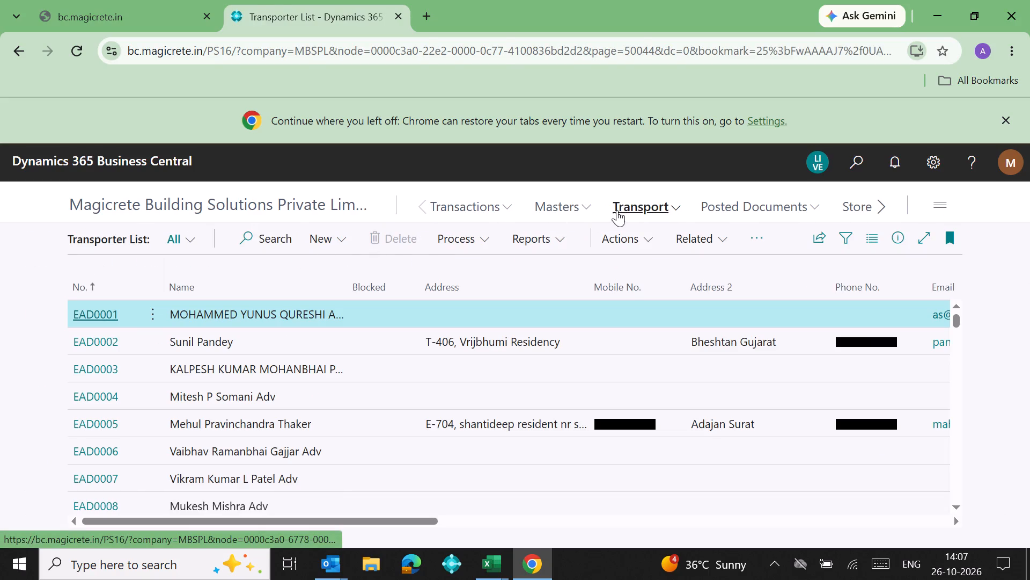
click(634, 205)
click(296, 238)
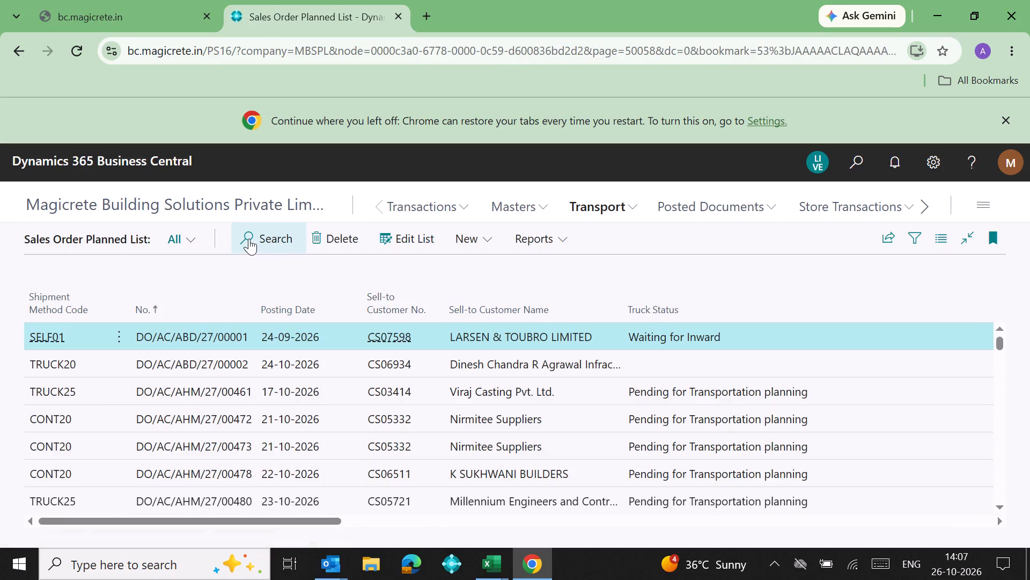
click(249, 238)
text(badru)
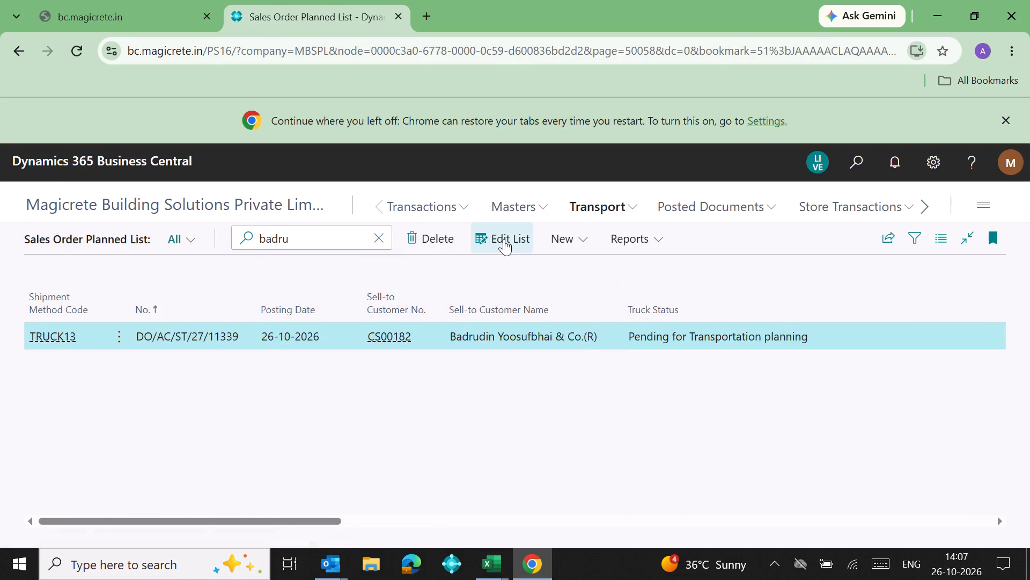
click(504, 239)
triple_click(554, 346)
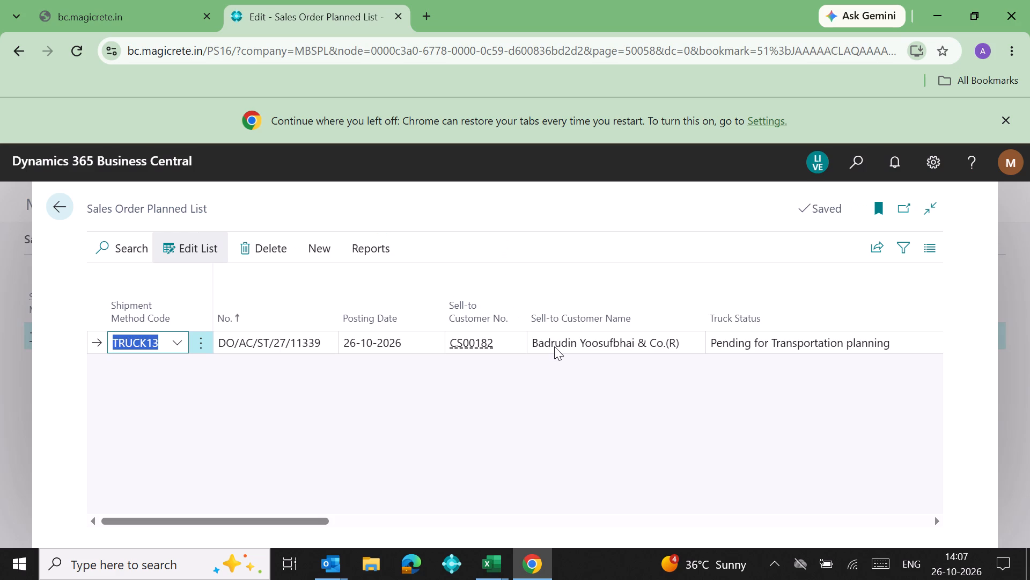
click(554, 346)
key(Right)
key(Right)
key(Right)
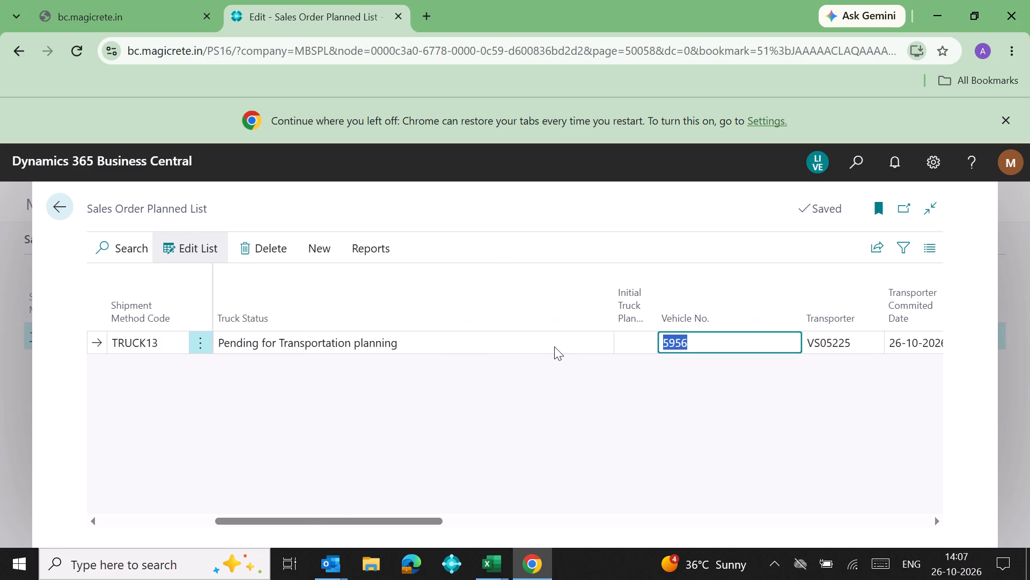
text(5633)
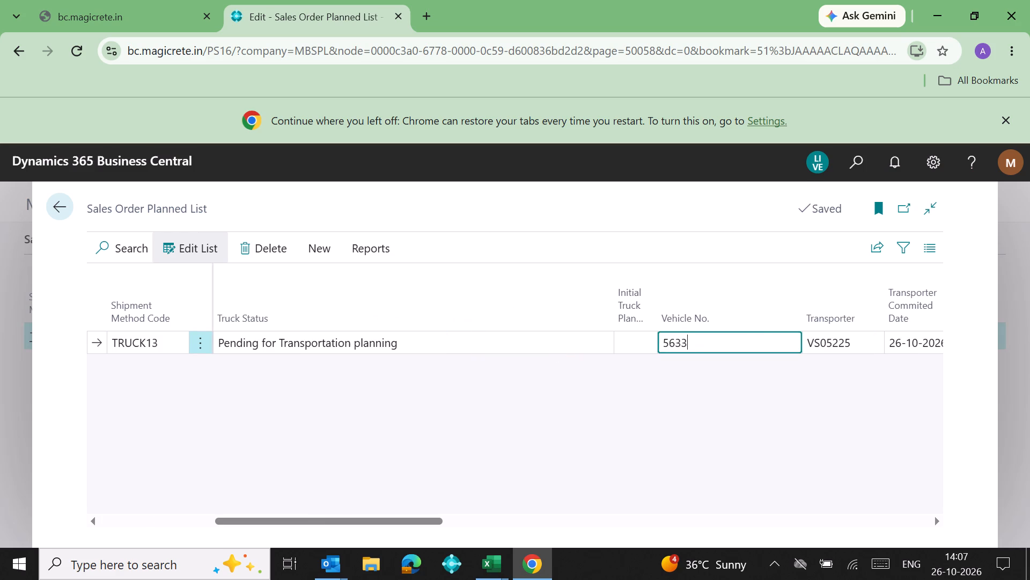
click(55, 201)
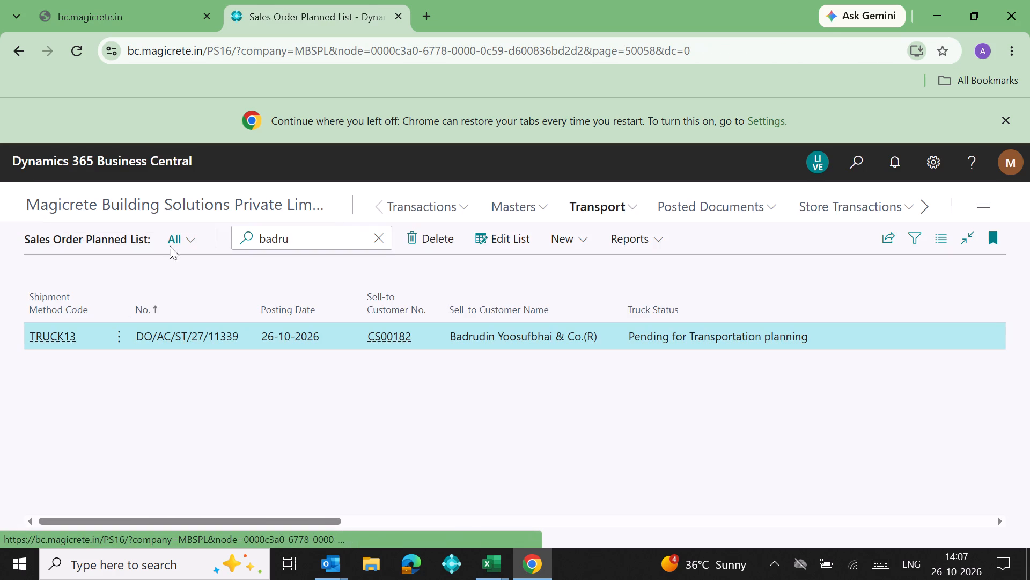
Search the Sales Order Planned List for "punit".
triple_click(347, 242)
click(347, 242)
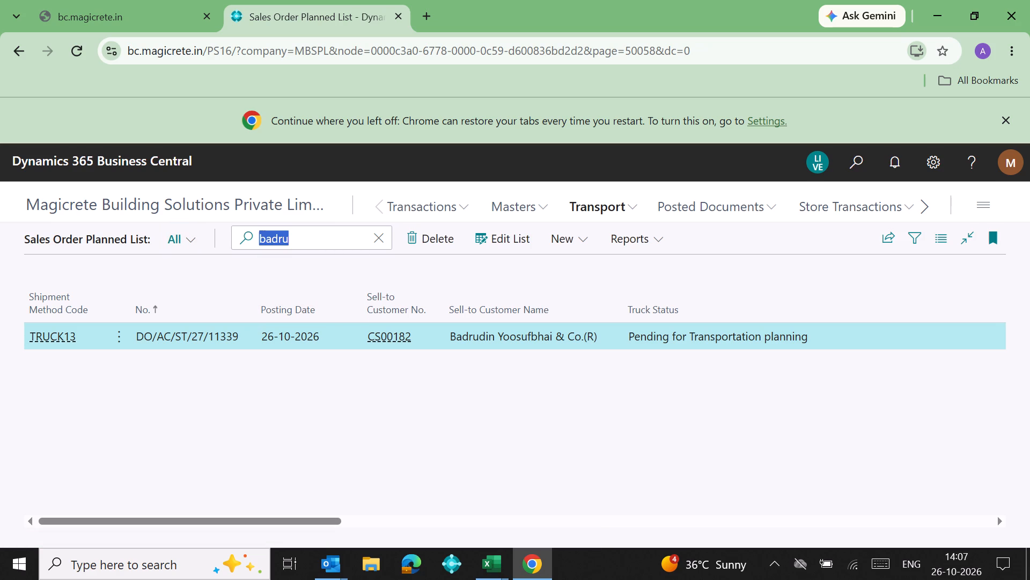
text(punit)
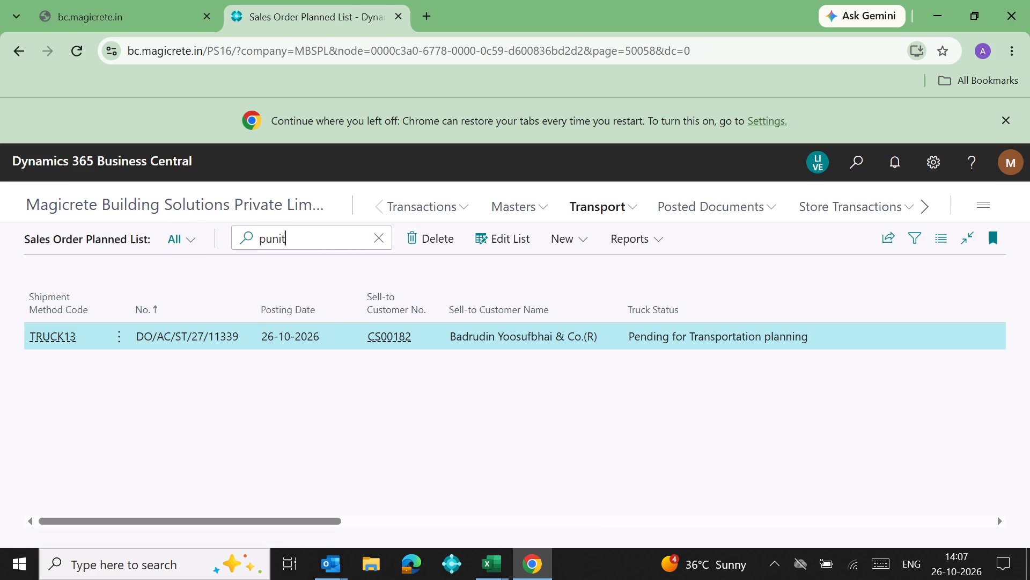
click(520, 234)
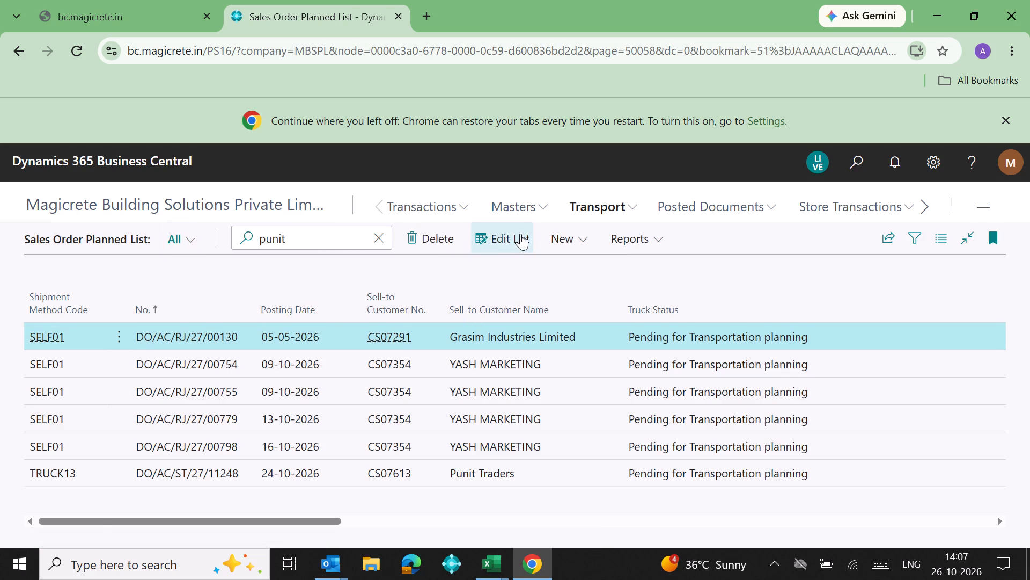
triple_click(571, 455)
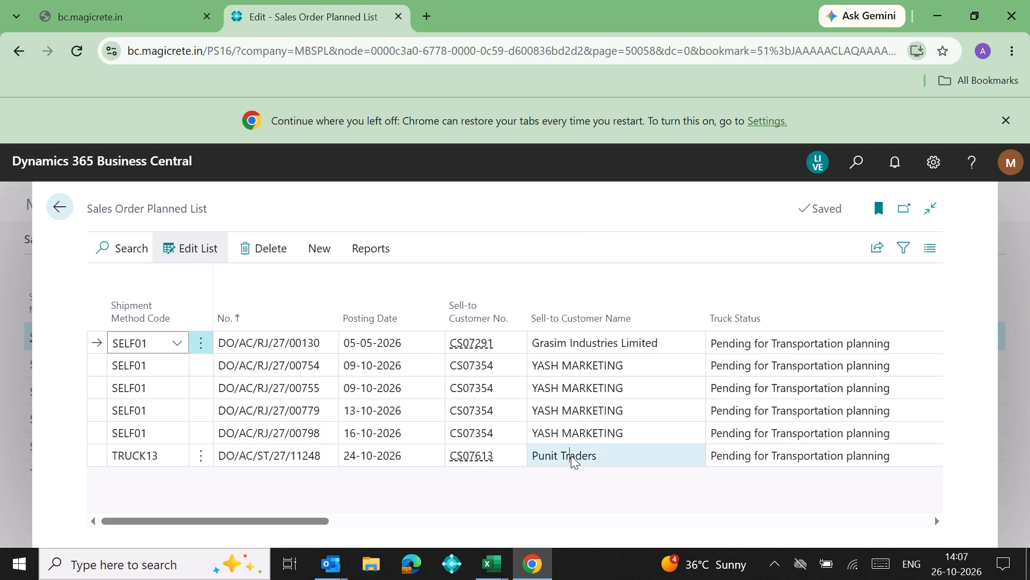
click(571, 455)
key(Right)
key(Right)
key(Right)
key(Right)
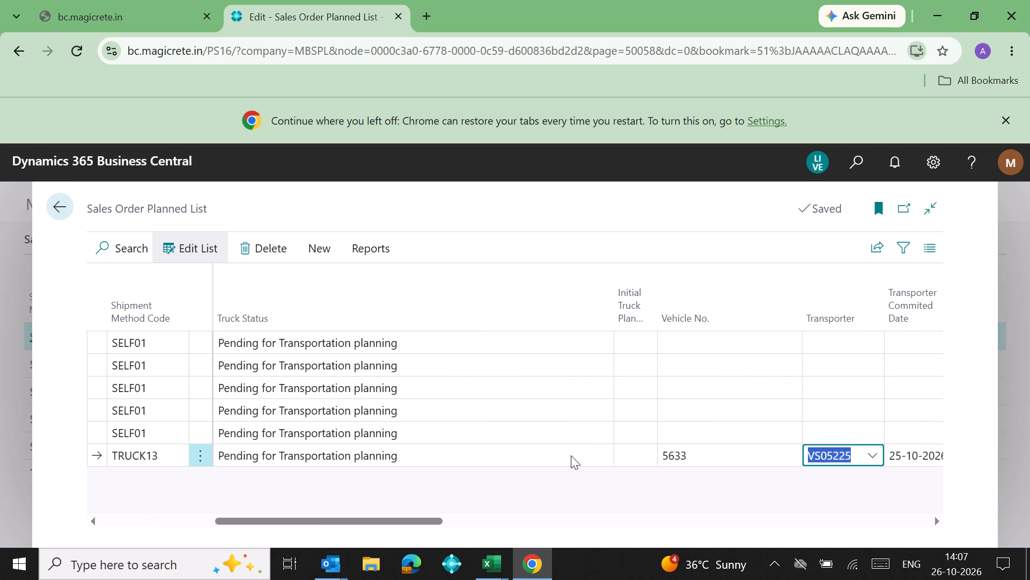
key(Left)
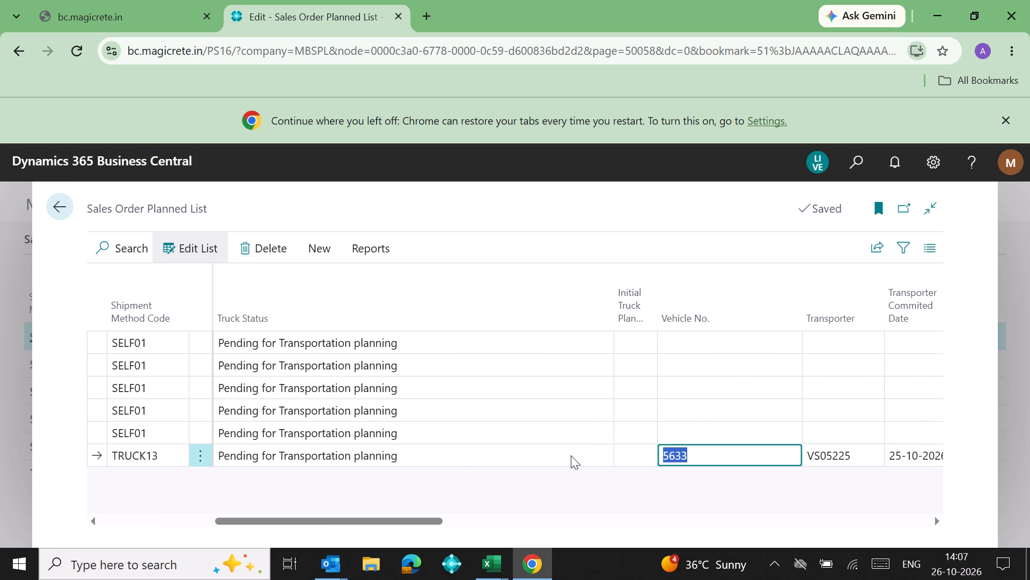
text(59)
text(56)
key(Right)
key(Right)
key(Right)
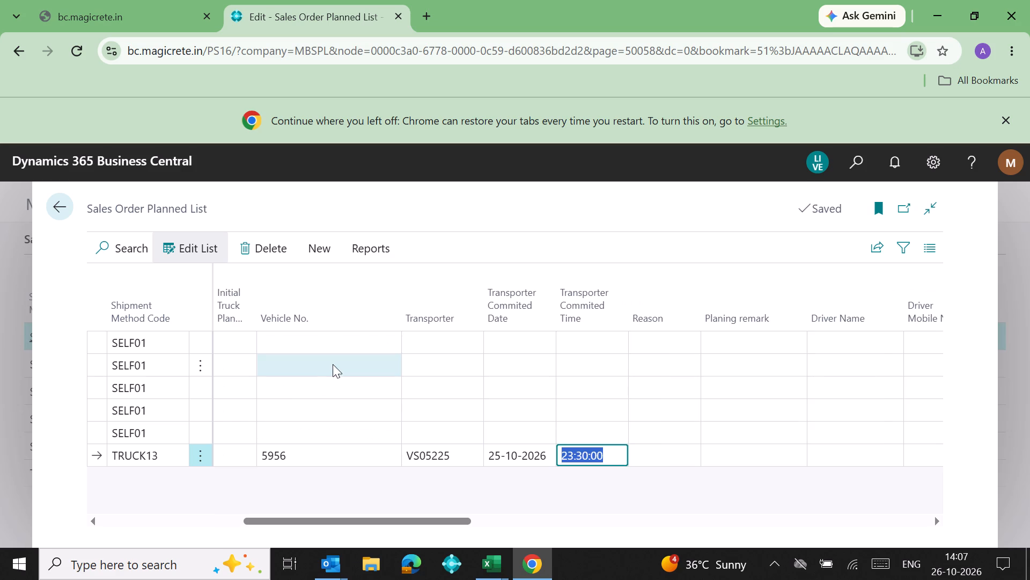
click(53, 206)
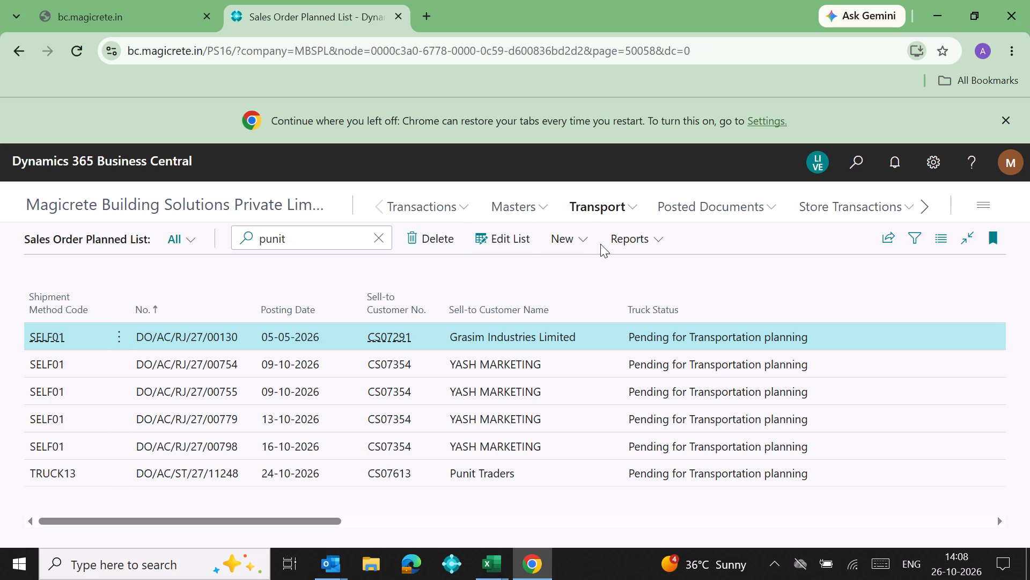
Reopen the planned list for editing and clear the vehicle number of Punit Traders order DO/AC/ST/27/11248.
click(503, 241)
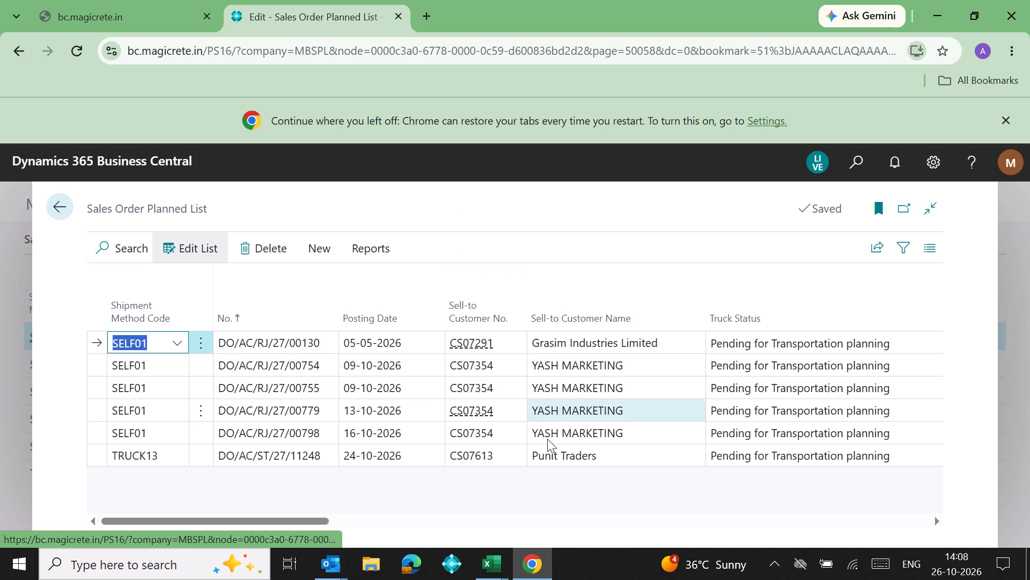
triple_click(560, 462)
click(560, 462)
key(Right)
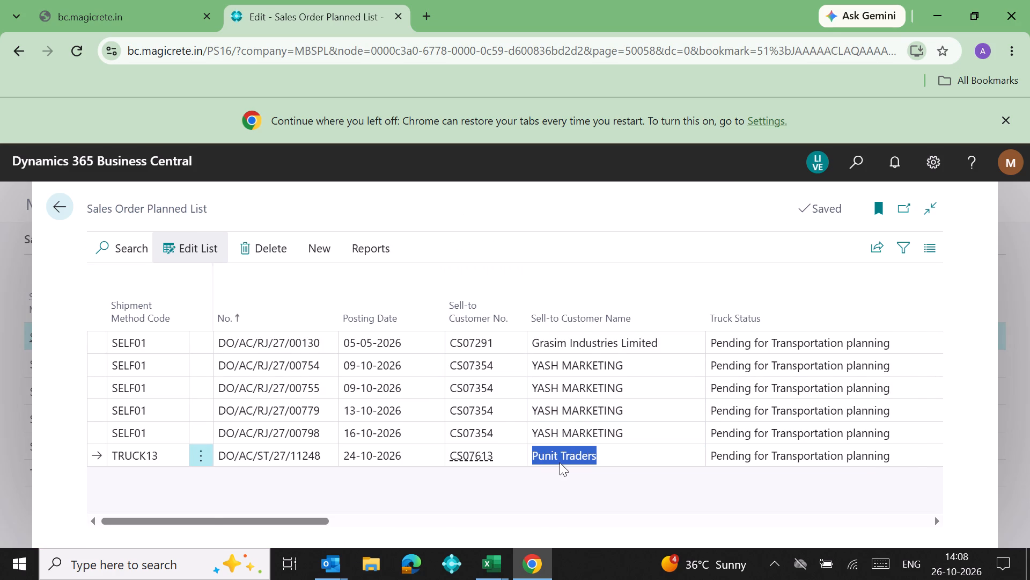
key(Right)
key(Right)
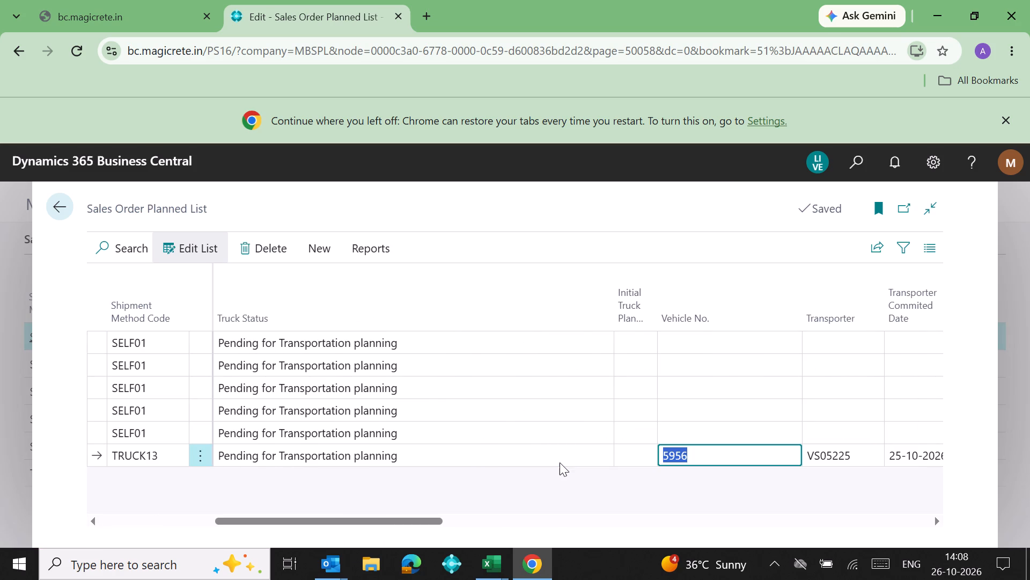
key(Delete)
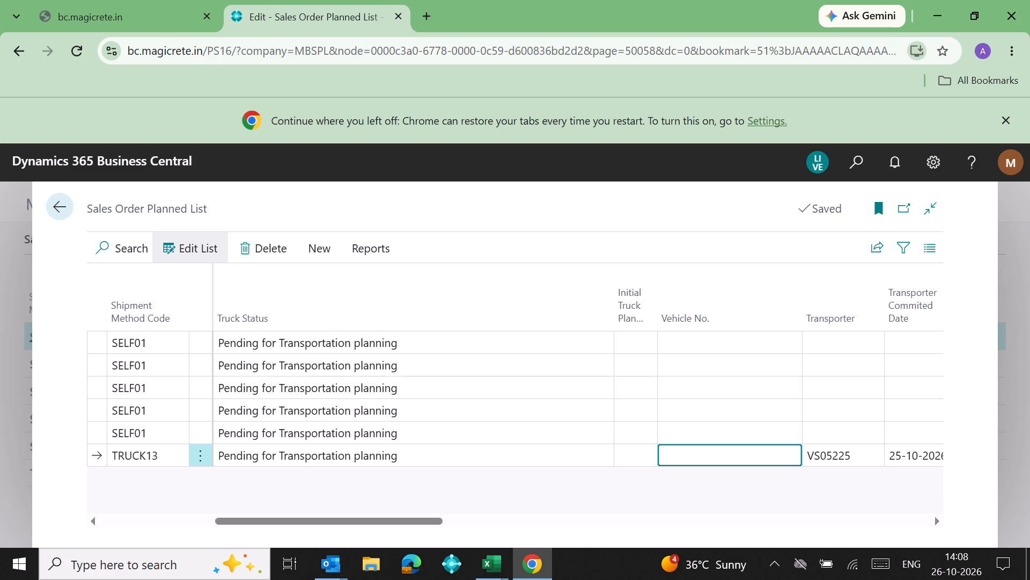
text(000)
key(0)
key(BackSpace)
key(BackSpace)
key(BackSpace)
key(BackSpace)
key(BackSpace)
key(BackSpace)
Enter 0000 as the initial truck planning value of the Punit Traders order and close list editing.
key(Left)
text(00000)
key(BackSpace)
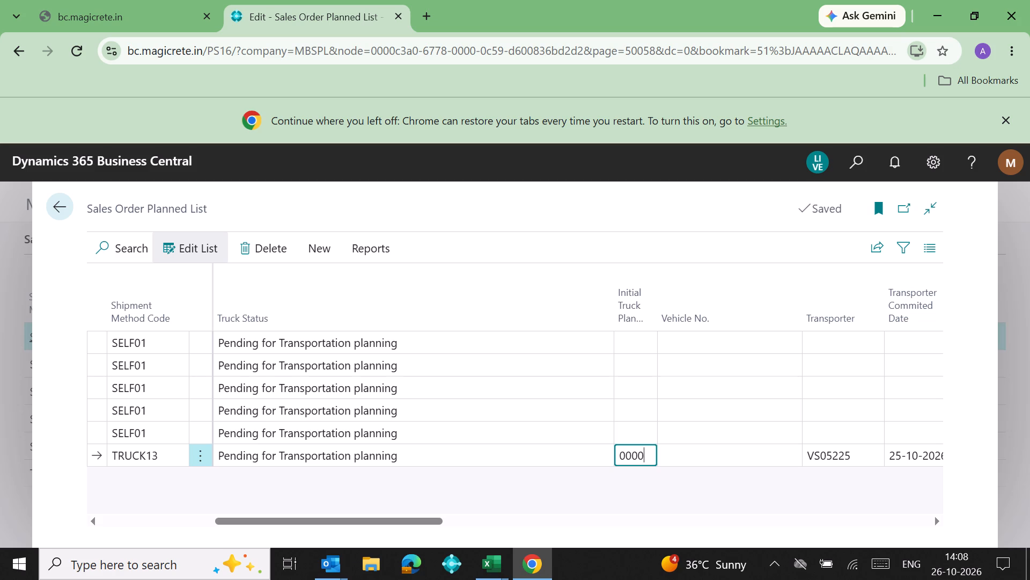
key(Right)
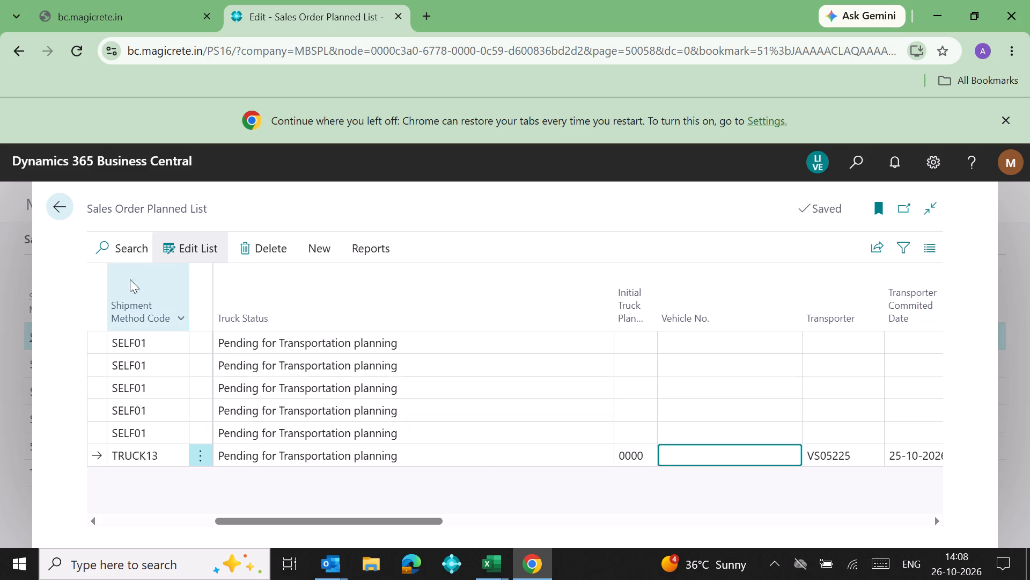
click(53, 205)
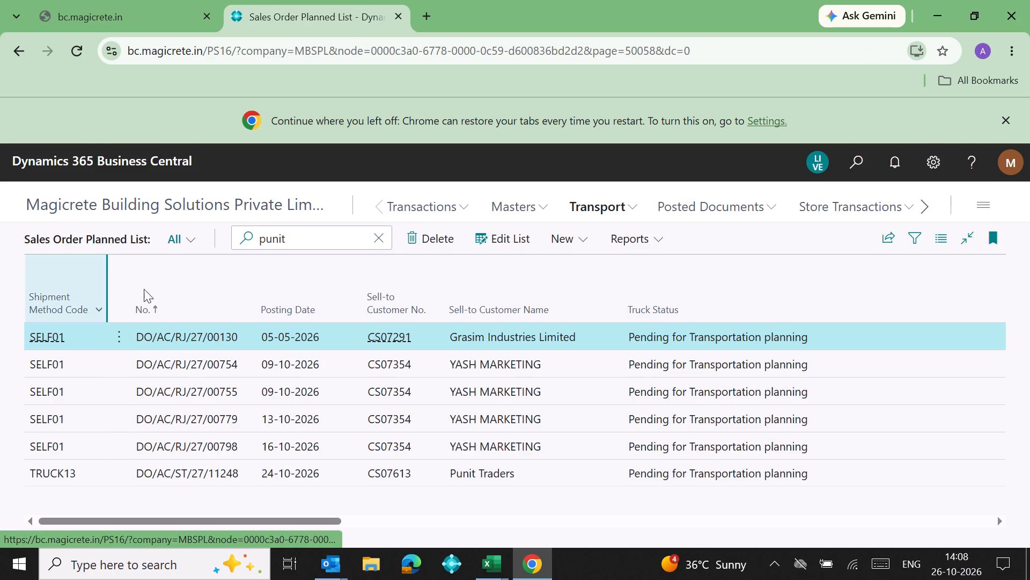
Review the Punit Traders planned list row from the order number across the transporter and ship-to details to the transport rate.
triple_click(226, 475)
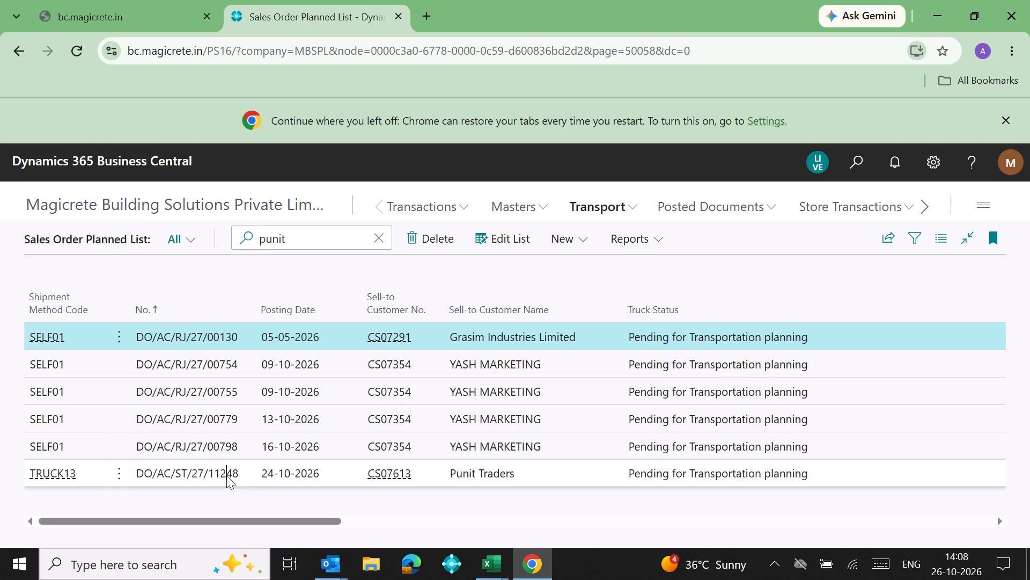
click(226, 475)
key(Right)
key(Right)
key(Right)
key(Right)
key(Right)
key(Right)
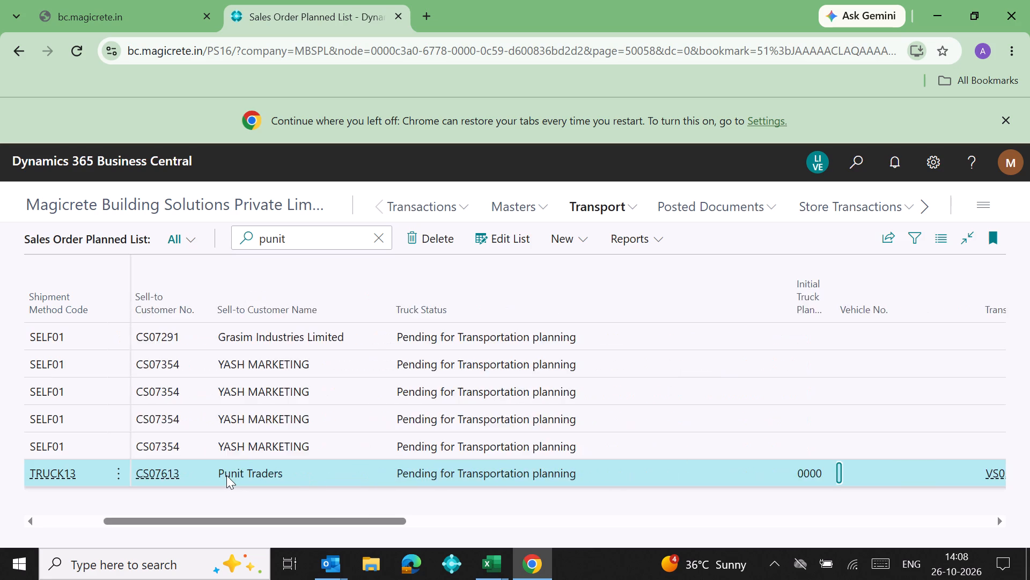
key(Right)
key(Right)
key(Right)
key(Right)
key(Right)
key(Right)
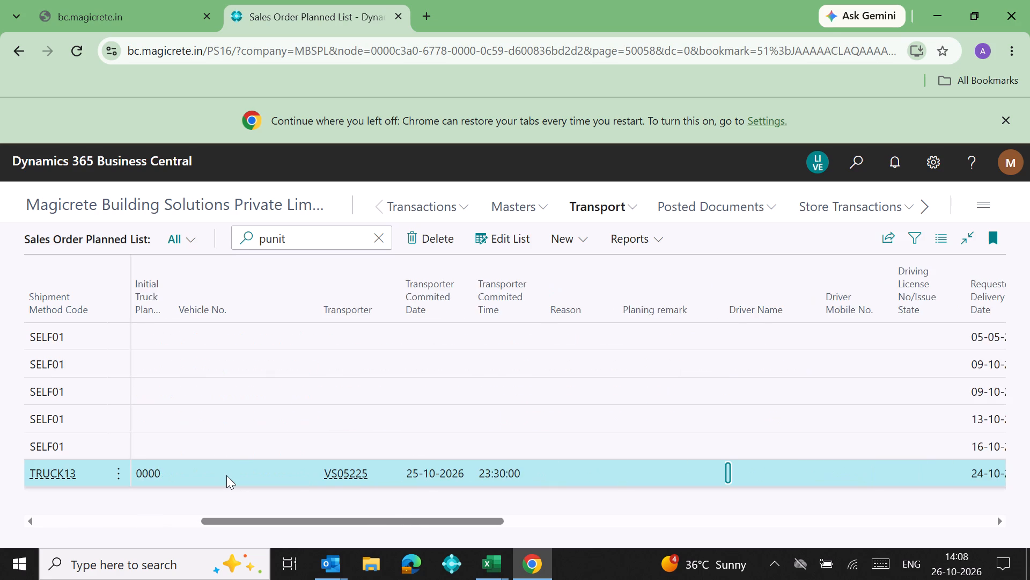
key(Right)
key(Right)
key(Right)
key(Right)
key(Right)
key(Right)
key(Right)
key(Right)
key(Right)
key(Right)
key(Right)
key(Right)
key(Right)
key(Right)
key(Right)
key(Right)
key(Right)
key(Right)
key(Right)
key(Right)
key(Right)
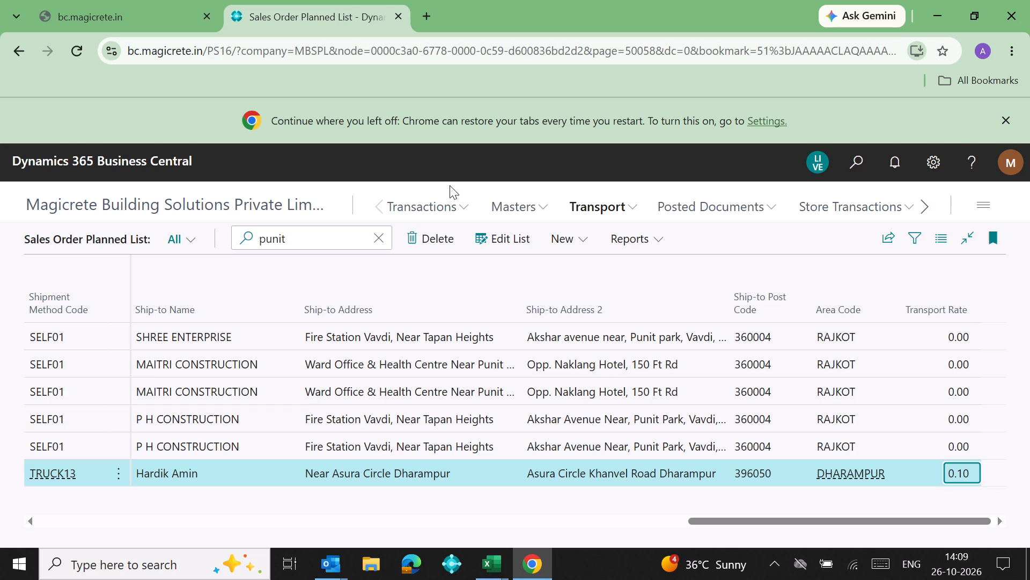
Search the Delivery Orders for "punit" and open Punit Traders order DO/AC/ST/27/11248.
click(423, 206)
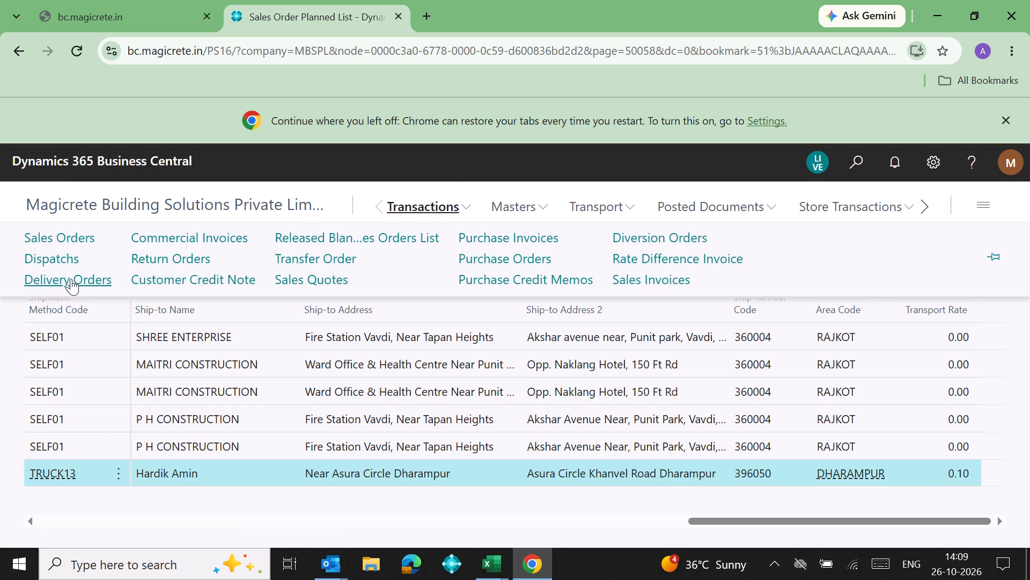
click(71, 279)
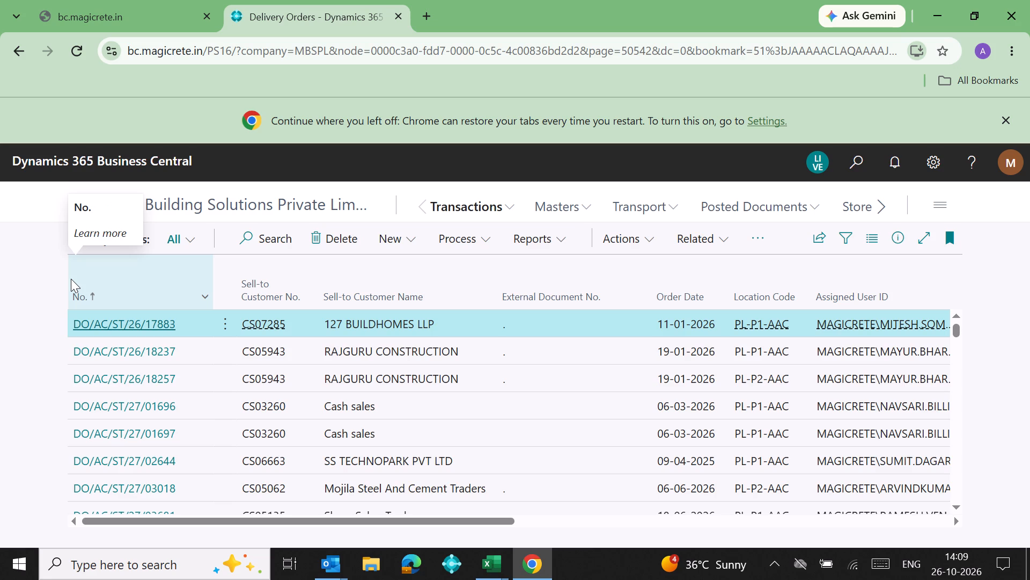
click(243, 240)
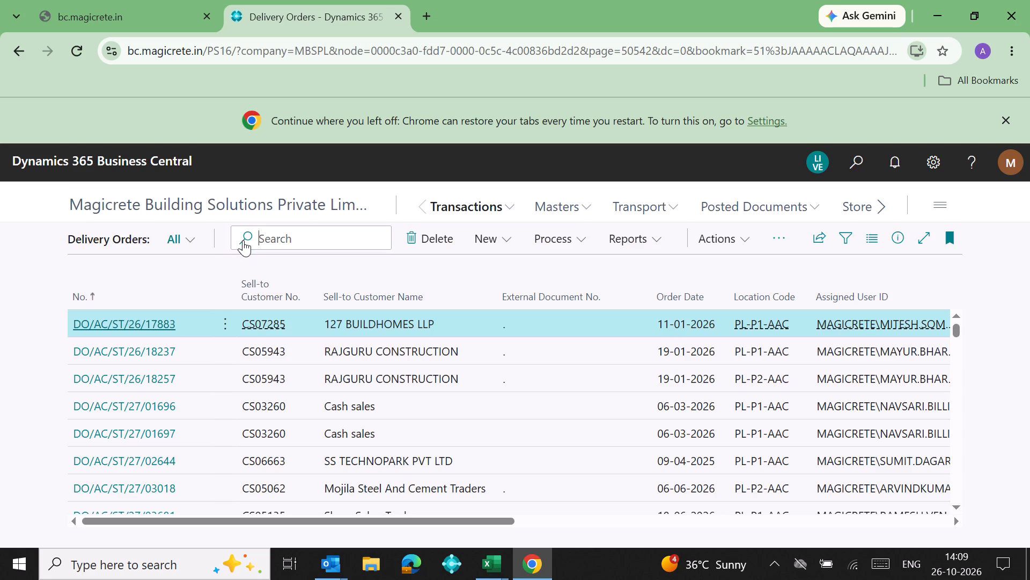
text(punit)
click(157, 322)
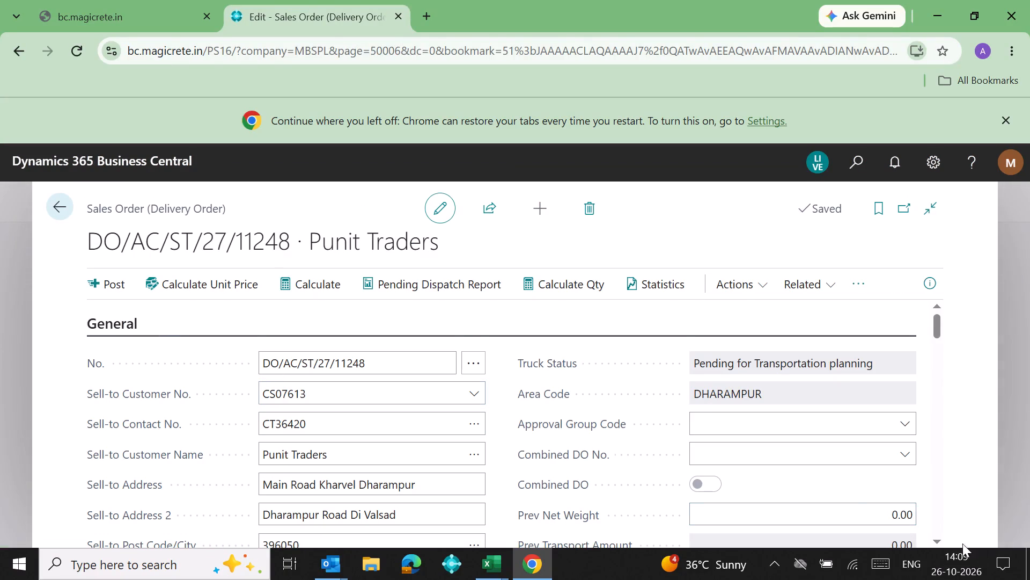
Examine the delivery order's shipping, freight and item line details, and return to the Delivery Orders list.
triple_click(938, 531)
triple_click(938, 531)
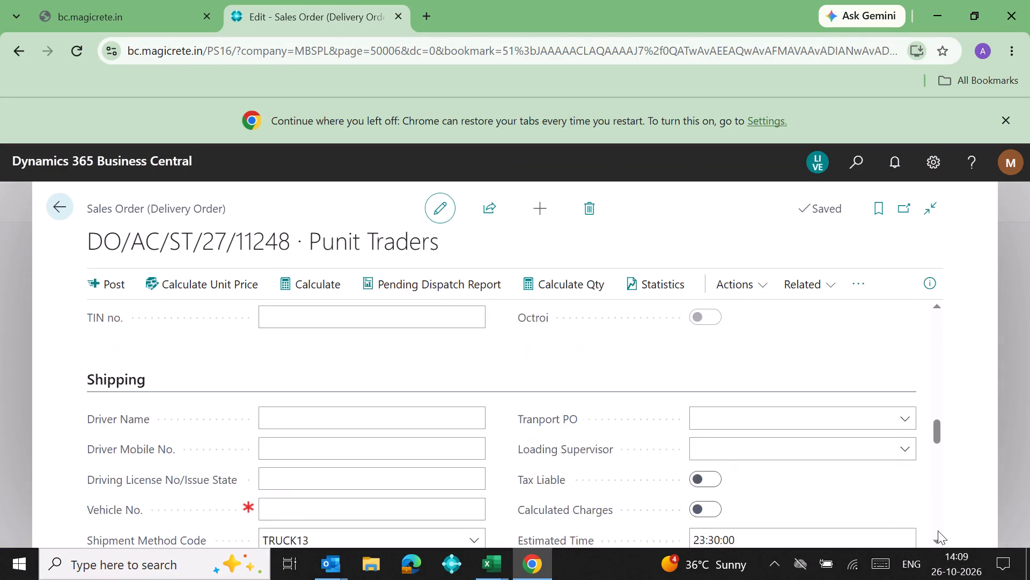
click(938, 531)
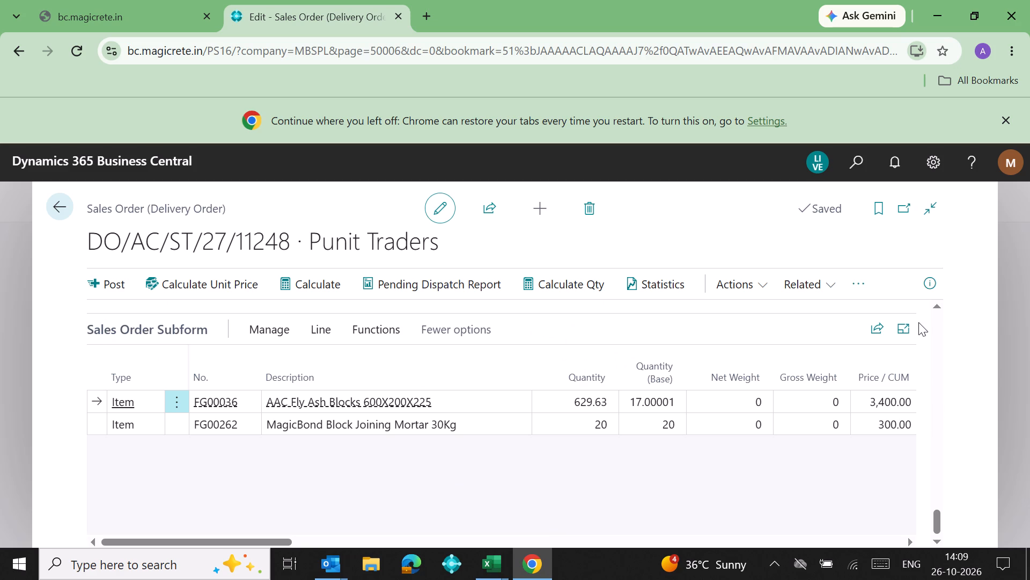
triple_click(940, 303)
click(940, 303)
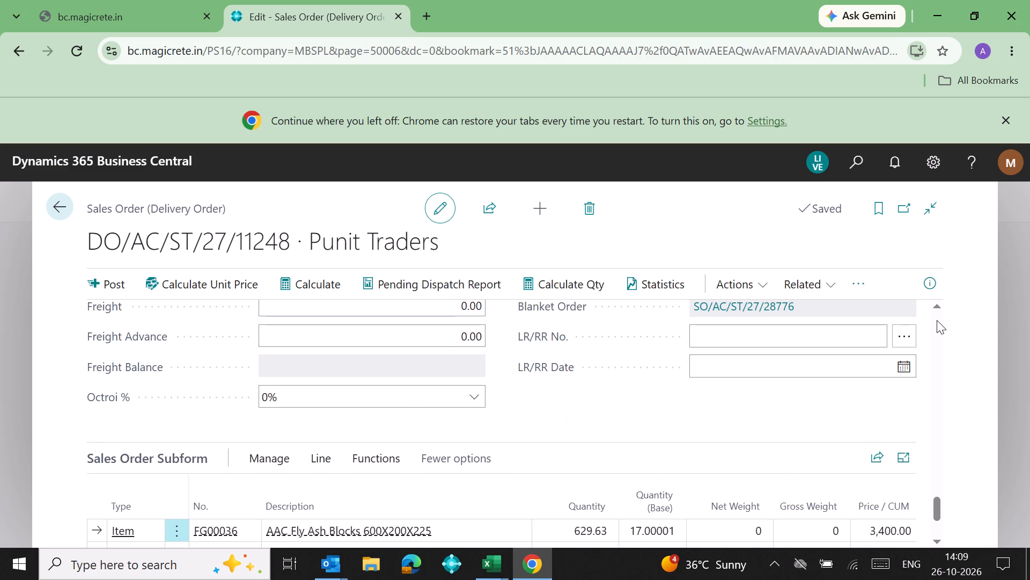
triple_click(937, 535)
click(937, 535)
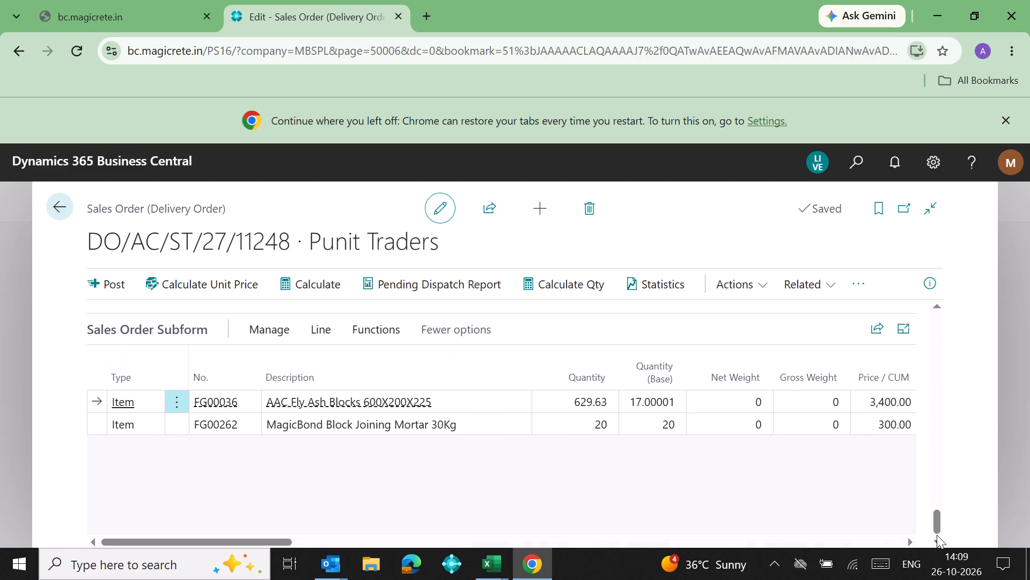
click(937, 303)
click(937, 303)
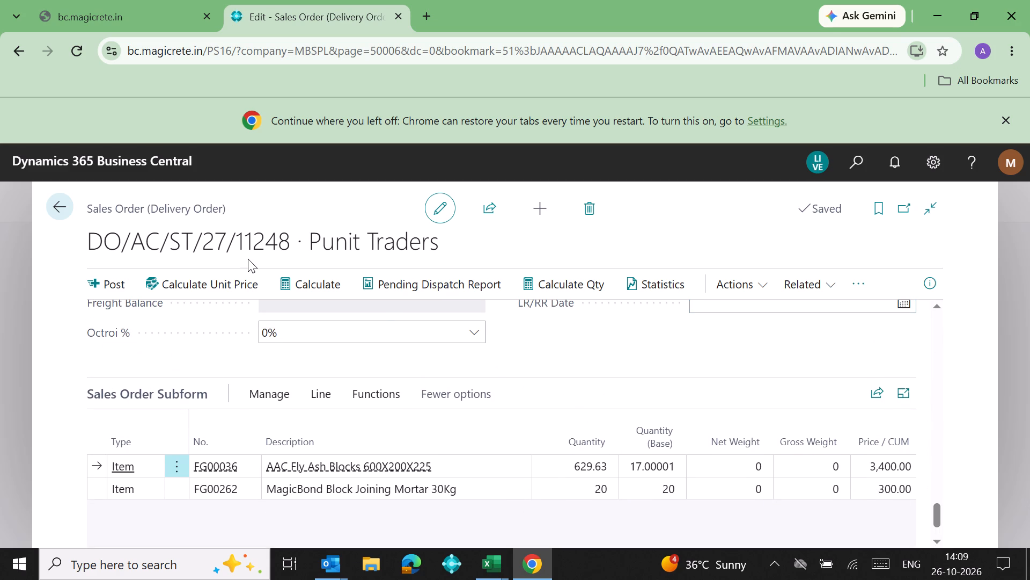
click(57, 207)
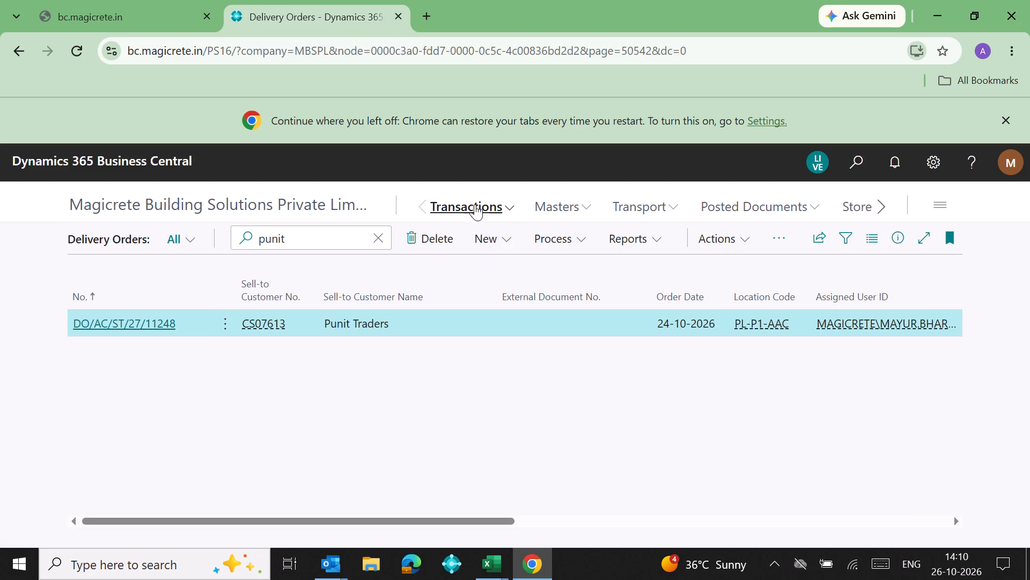
Open Punit Traders delivery order DO/AC/ST/27/11248 and examine its shipping, freight and blanket order details, then return to the list.
click(158, 321)
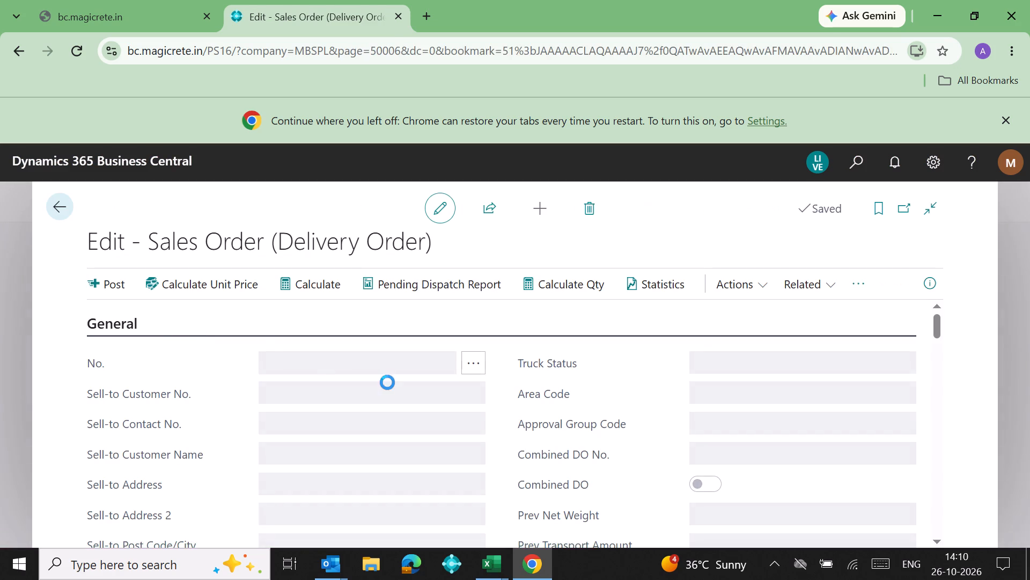
click(939, 540)
click(939, 540)
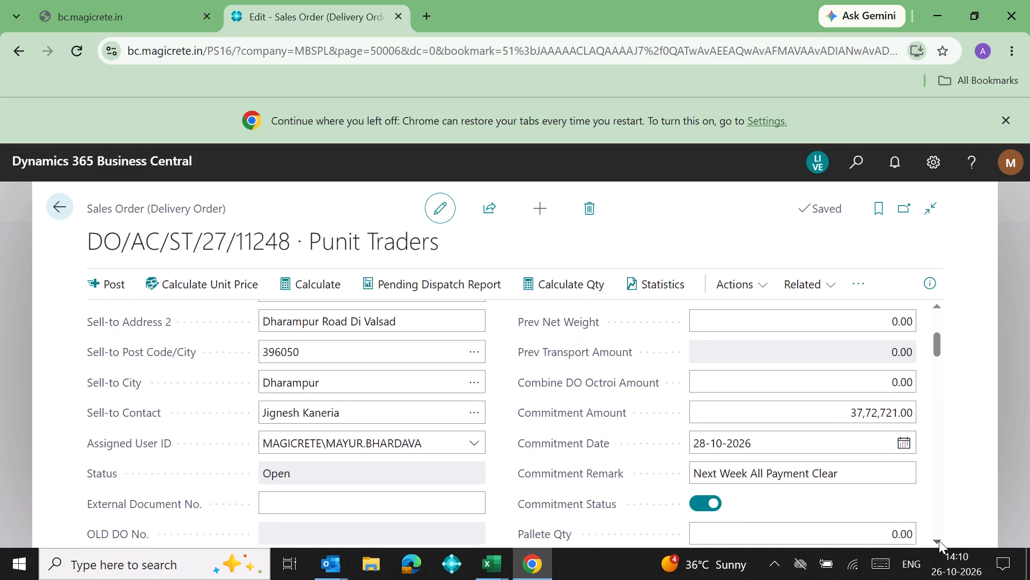
click(939, 540)
double_click(939, 540)
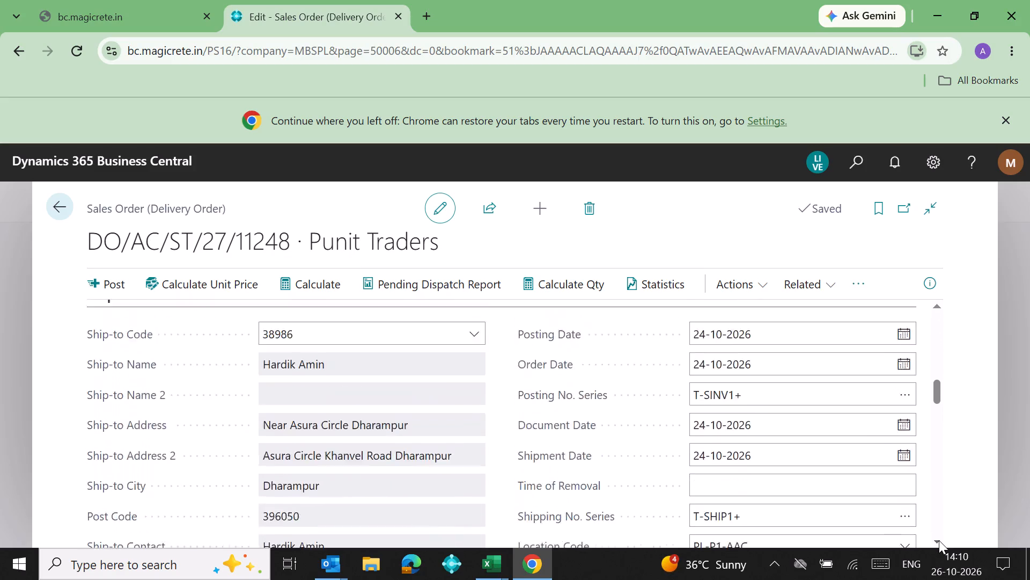
click(939, 540)
click(939, 540)
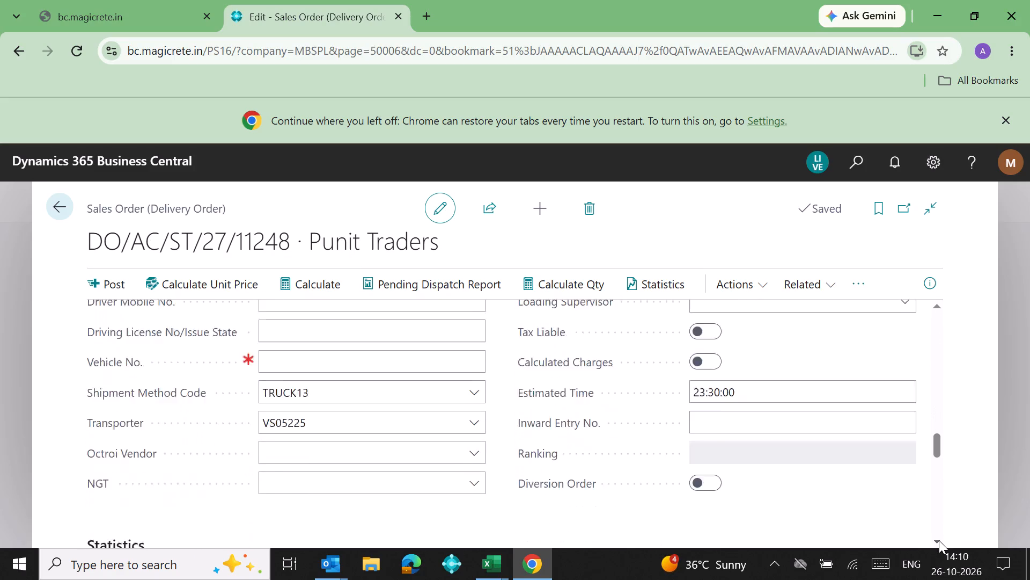
double_click(939, 540)
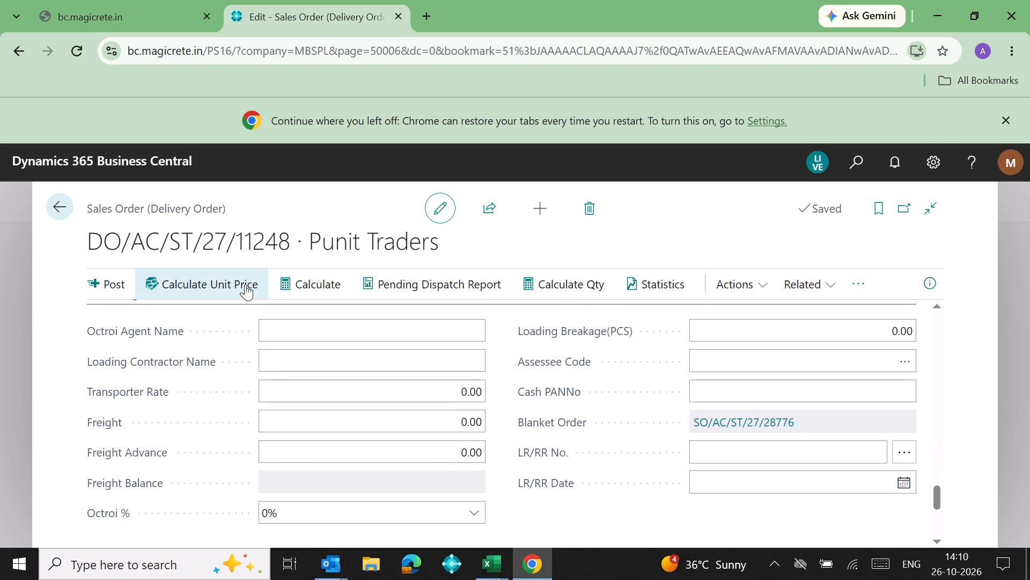
click(57, 207)
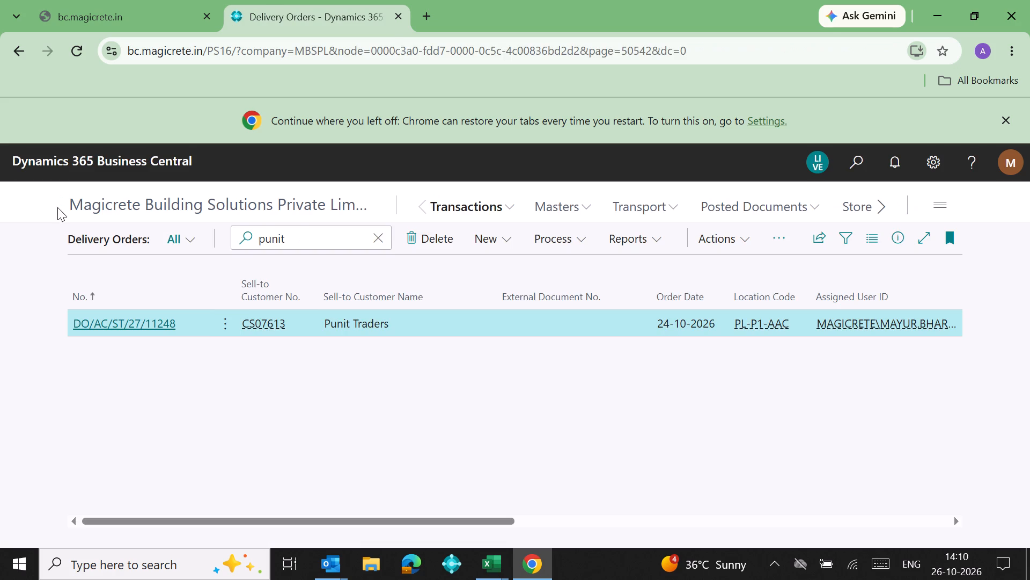
Search the Sales Orders for "28776" and open Punit Traders blanket order SO/AC/ST/27/28776.
click(460, 208)
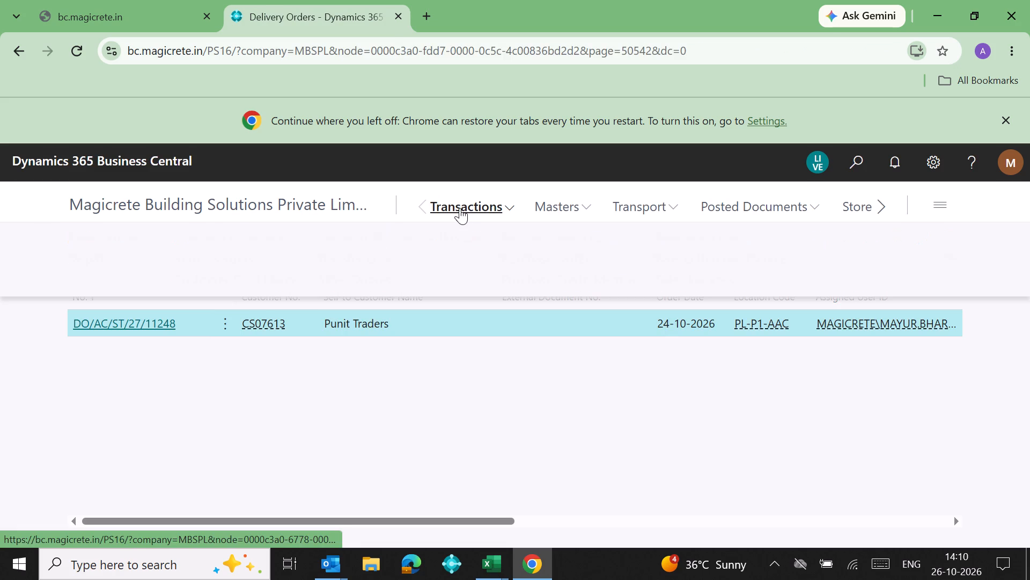
click(116, 234)
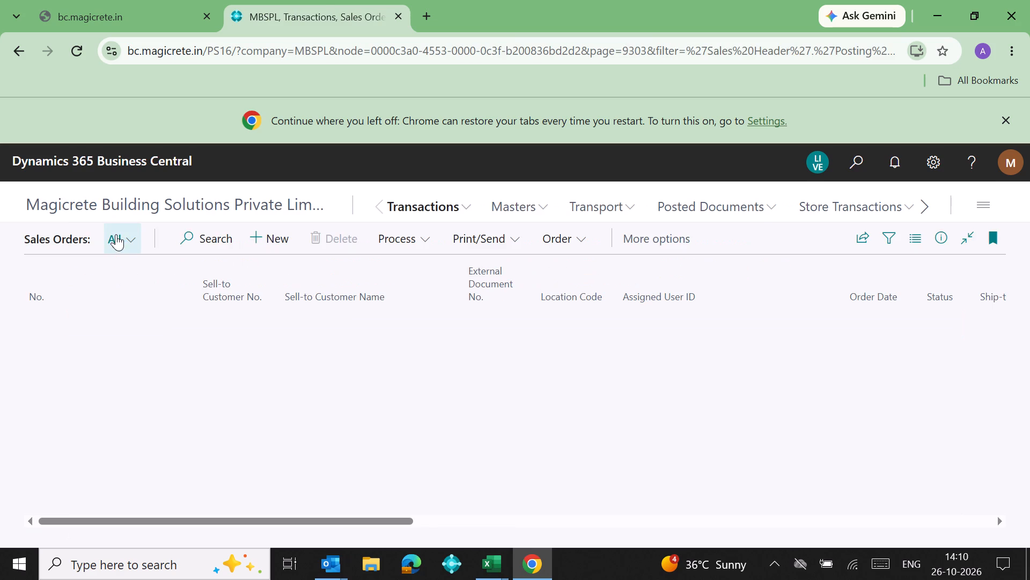
click(186, 236)
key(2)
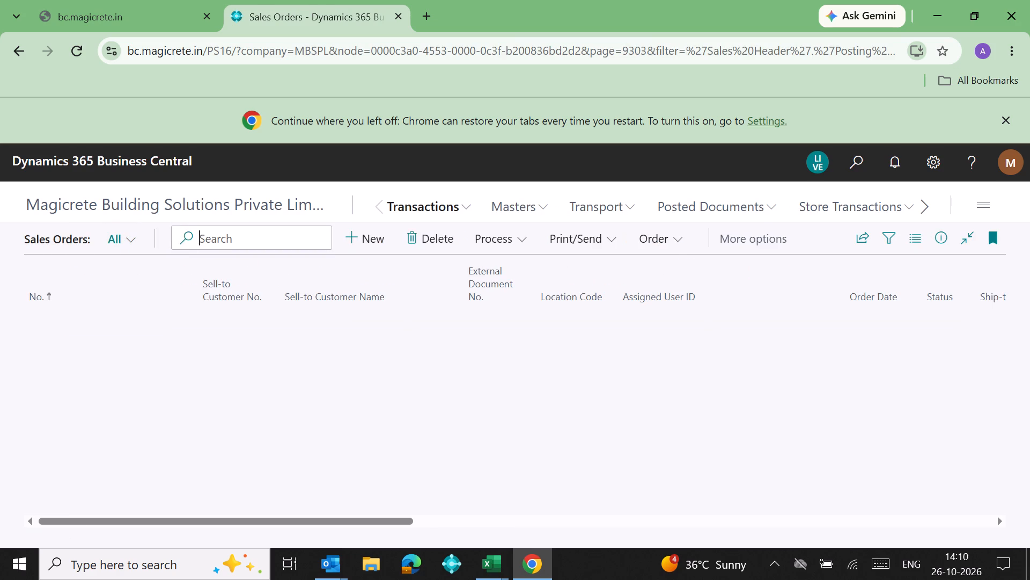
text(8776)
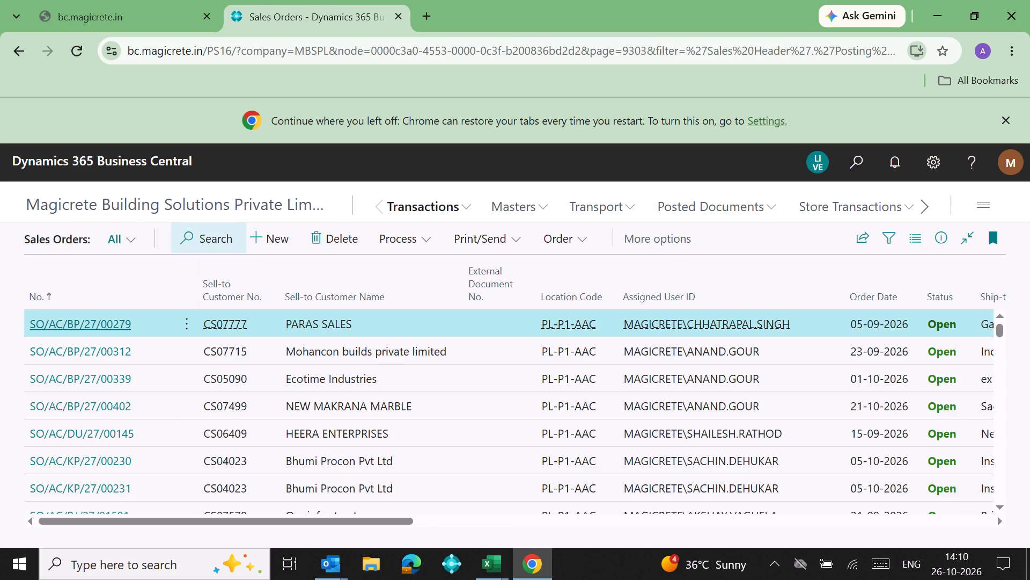
click(189, 236)
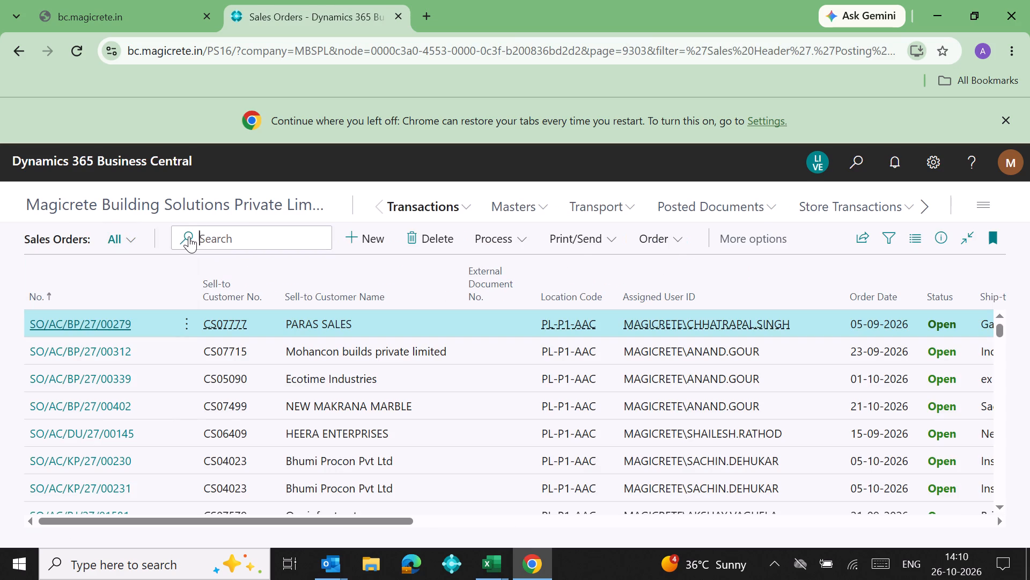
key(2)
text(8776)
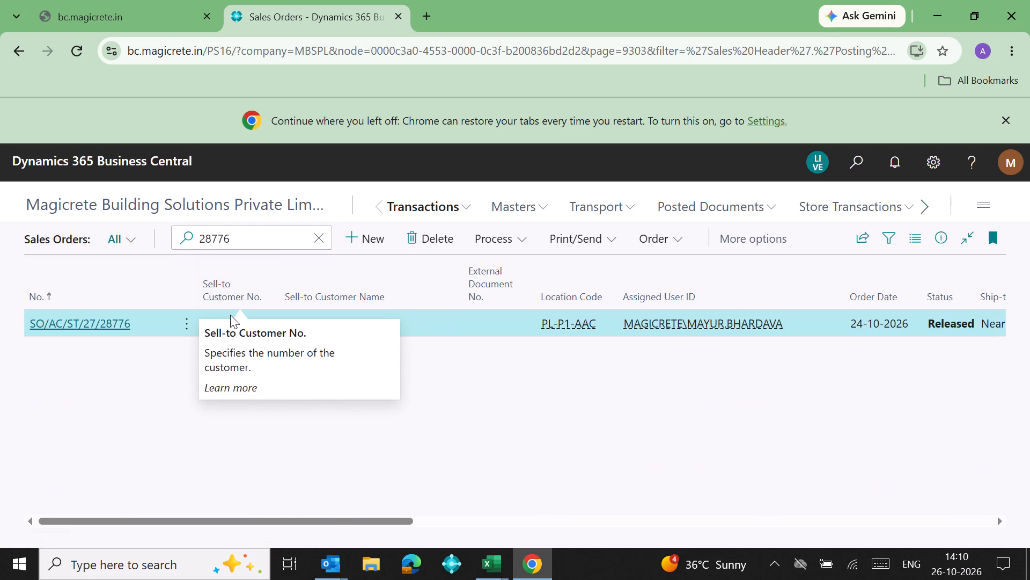
click(79, 323)
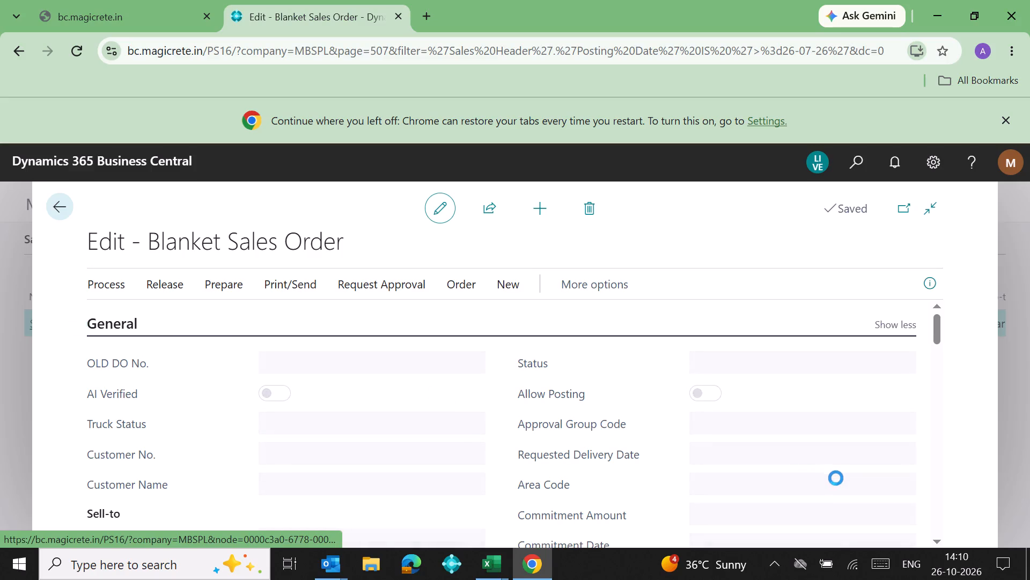
Check the blanket order's ship-to and shipment method details, then return to the Sales Orders list.
double_click(937, 522)
double_click(937, 522)
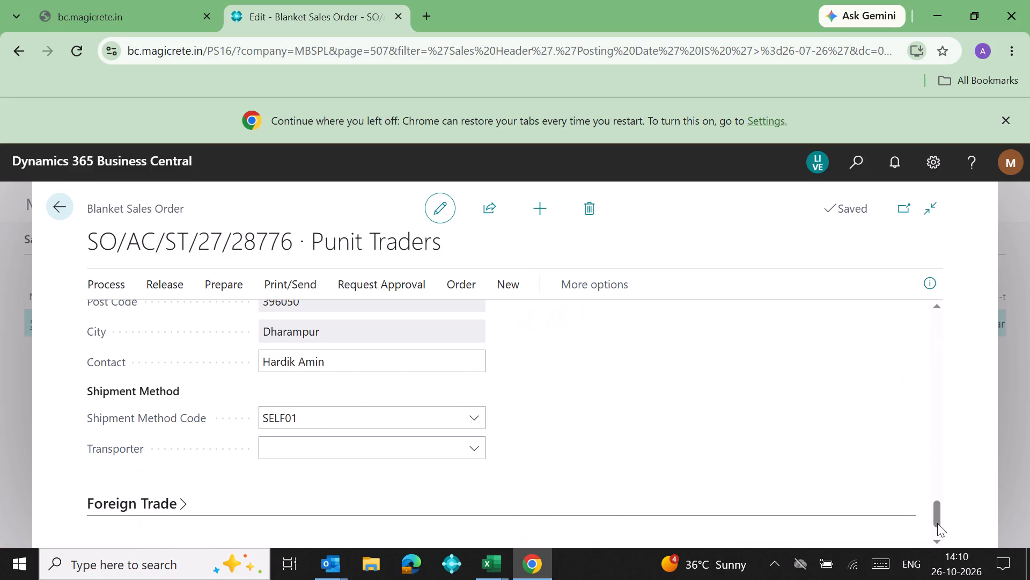
click(938, 309)
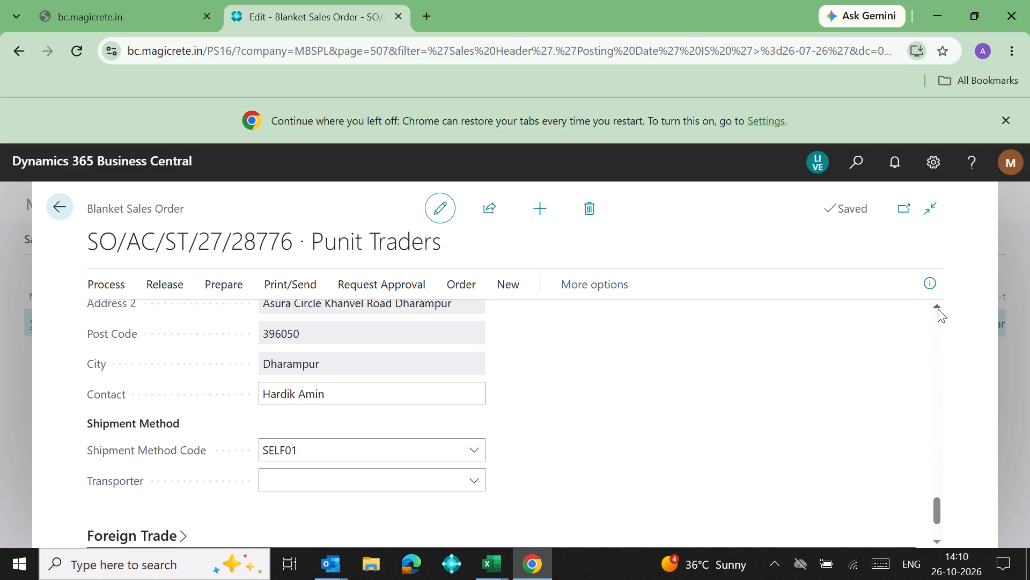
double_click(938, 309)
click(1011, 167)
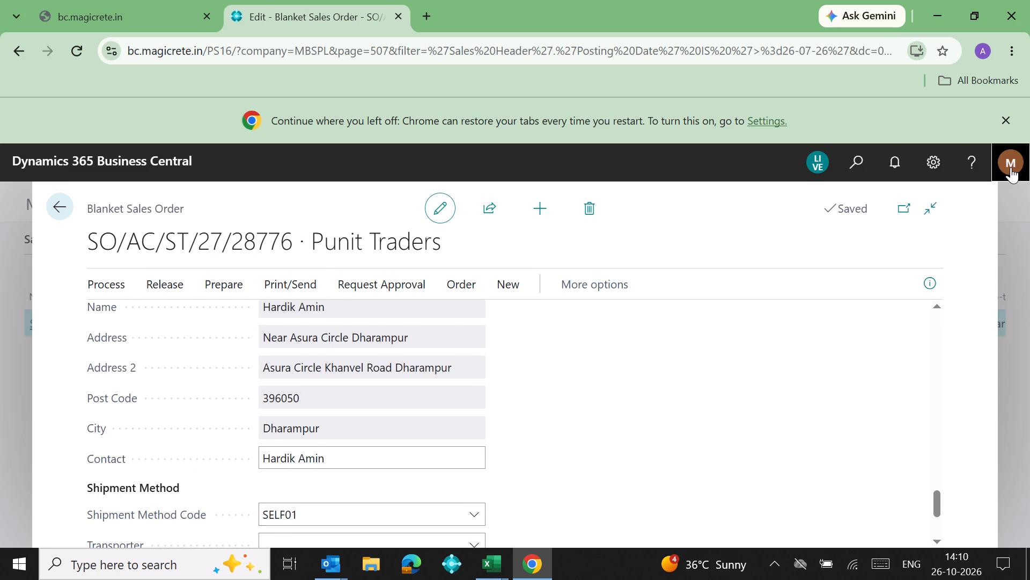
click(1020, 260)
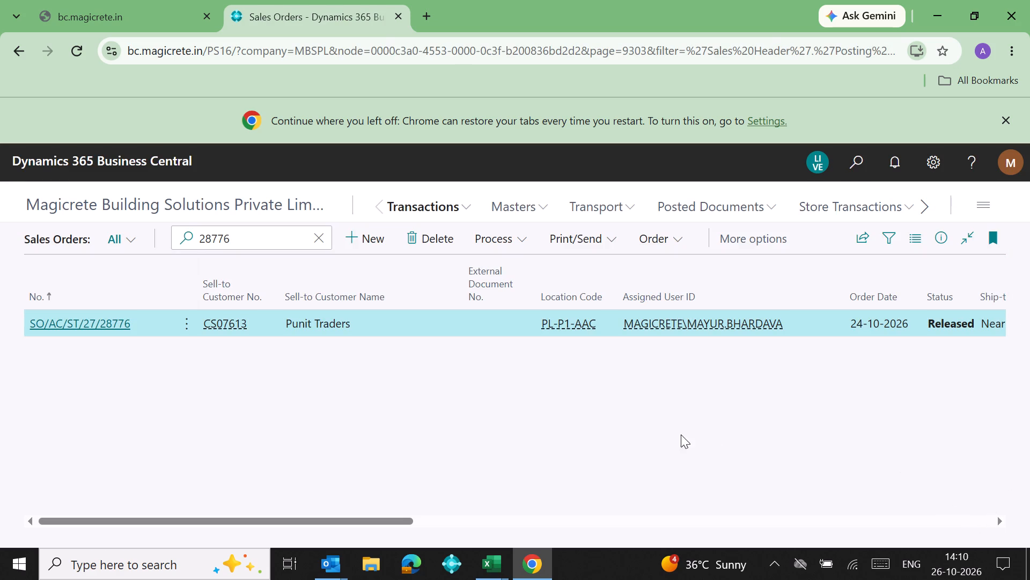
Go back into blanket order SO/AC/ST/27/28776 and reopen the released order so its item lines can be edited.
click(111, 324)
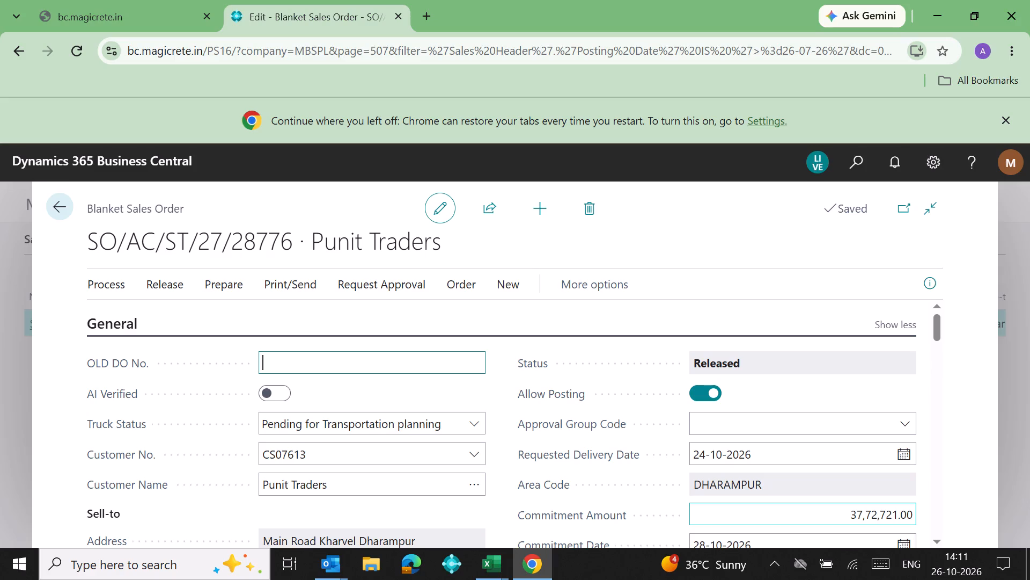
click(936, 541)
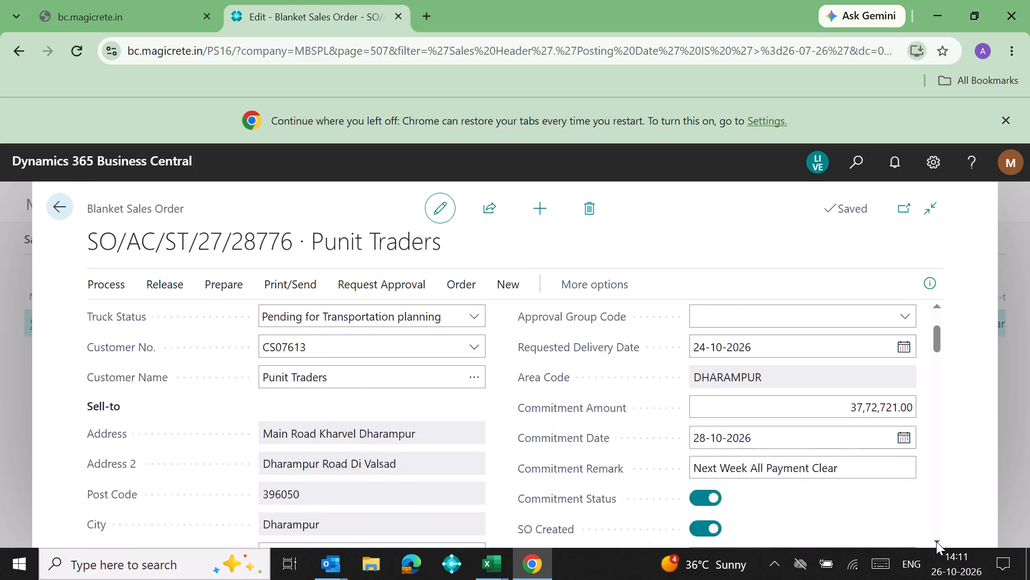
click(936, 541)
click(936, 541)
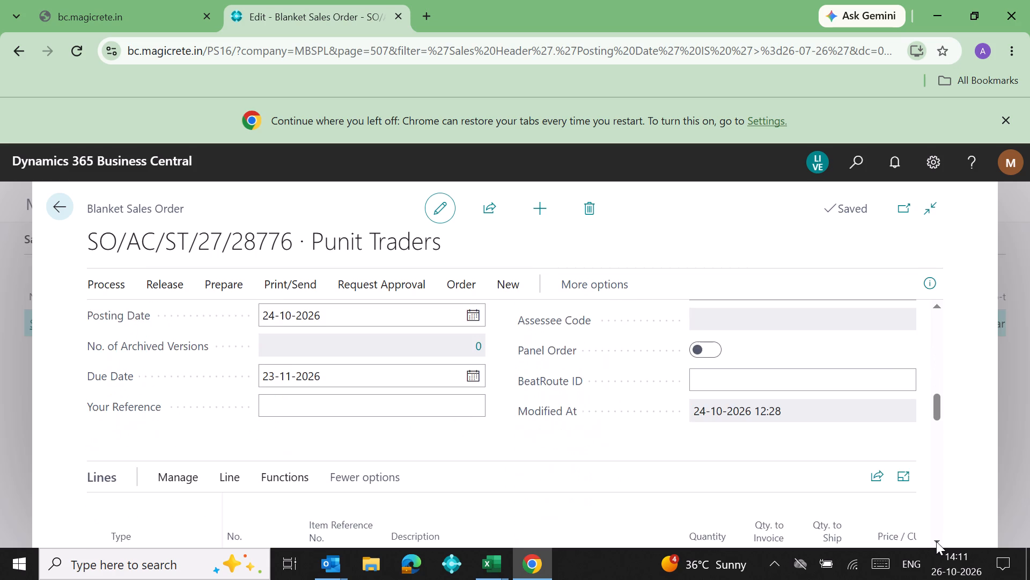
double_click(936, 541)
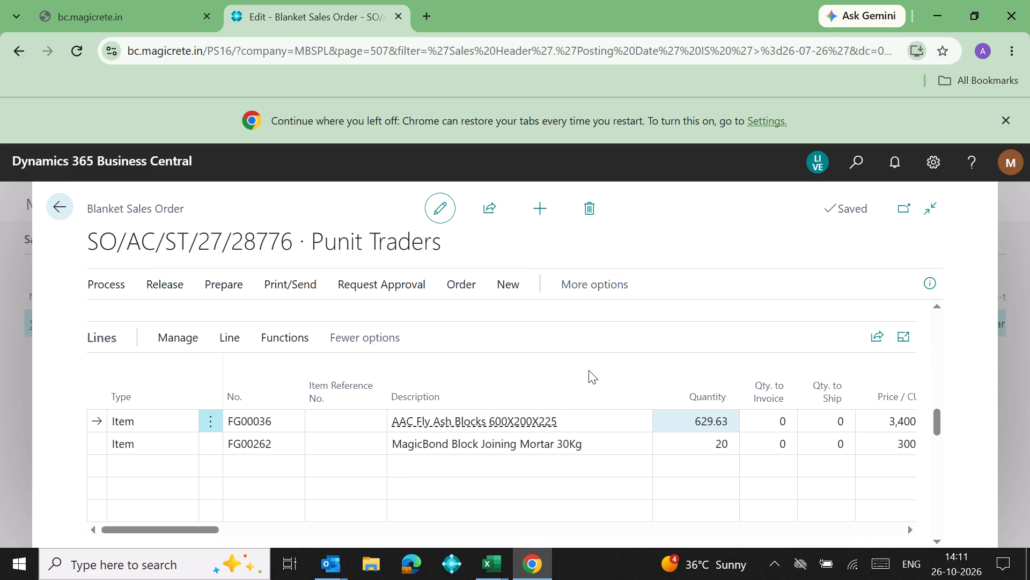
click(155, 284)
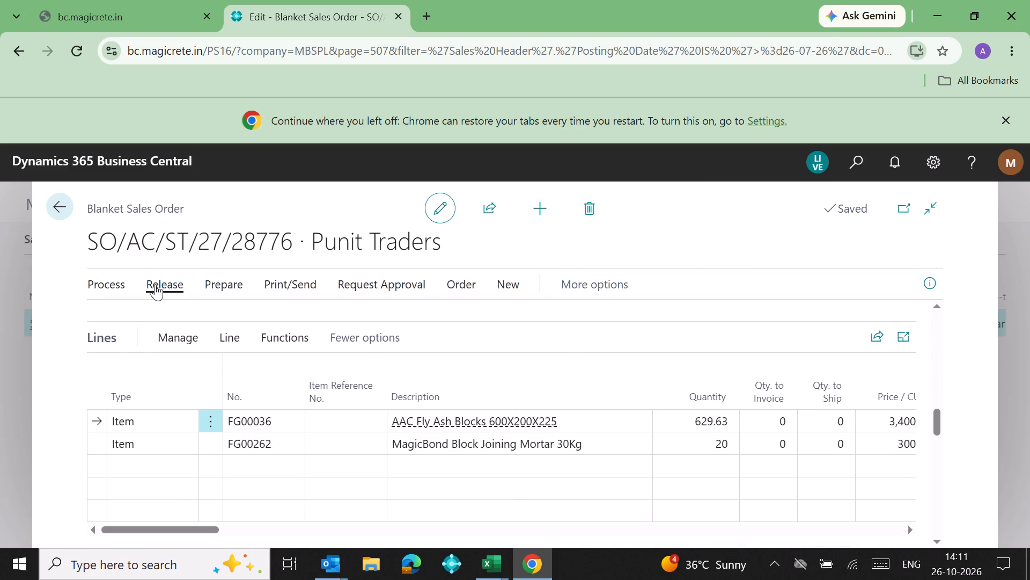
click(203, 321)
Set the quantities to 888 for AAC Fly Ash Blocks 600X200X225 and 24 for MagicBond Block Joining Mortar 30Kg.
triple_click(710, 422)
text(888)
triple_click(717, 441)
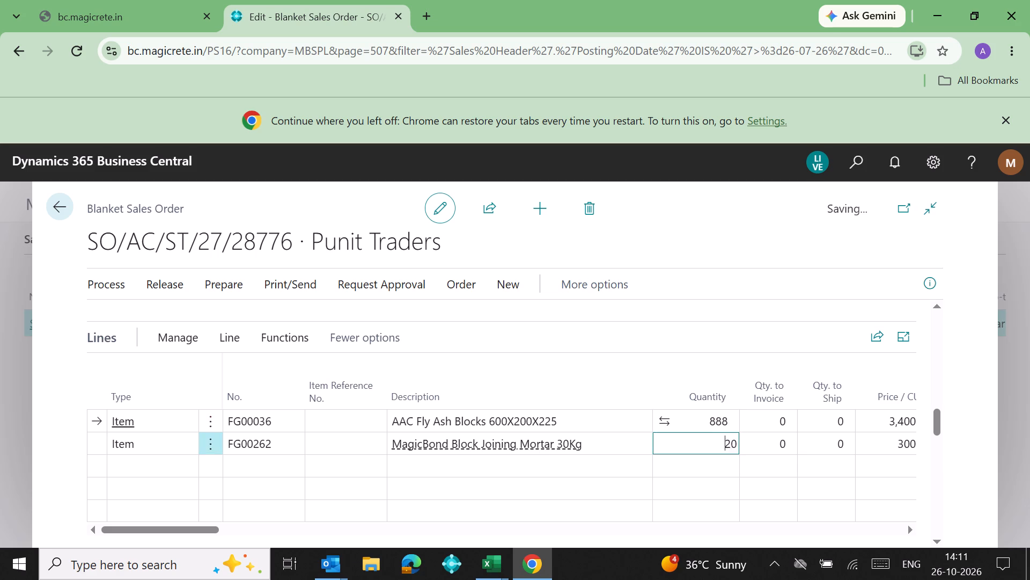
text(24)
Send the blanket order's approval request, check its status in the general details and return to the Sales Orders list.
click(368, 287)
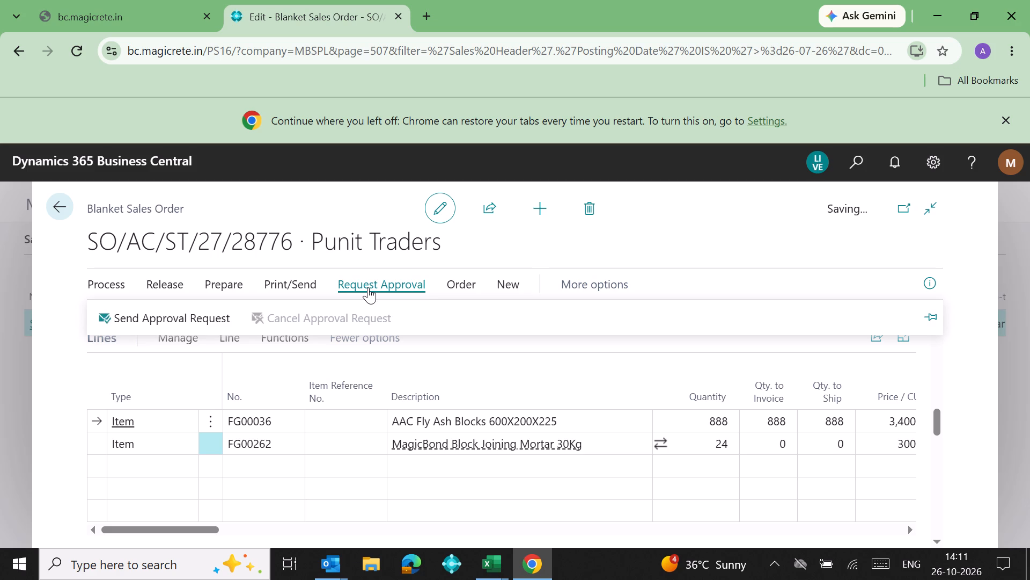
click(189, 317)
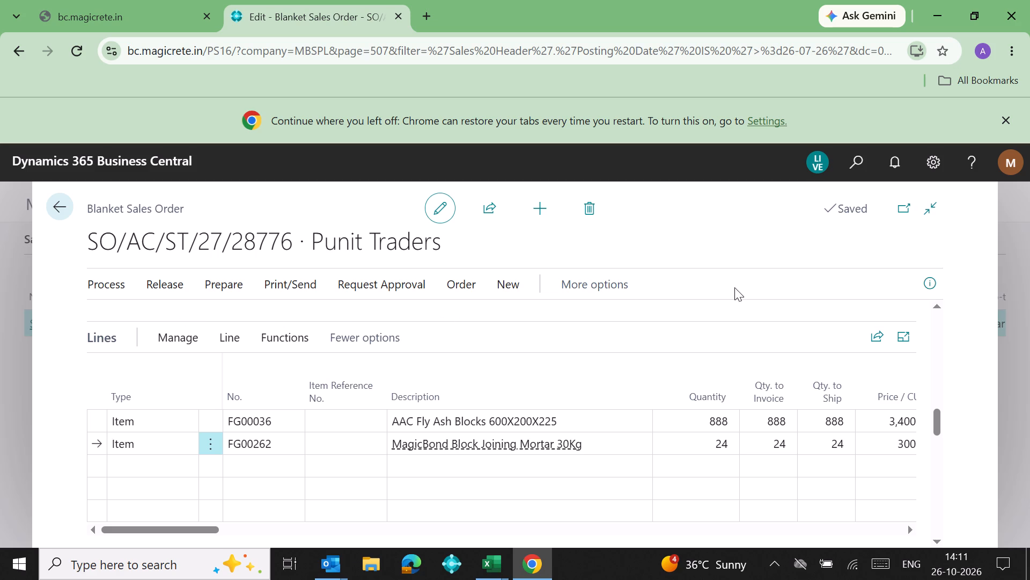
click(935, 310)
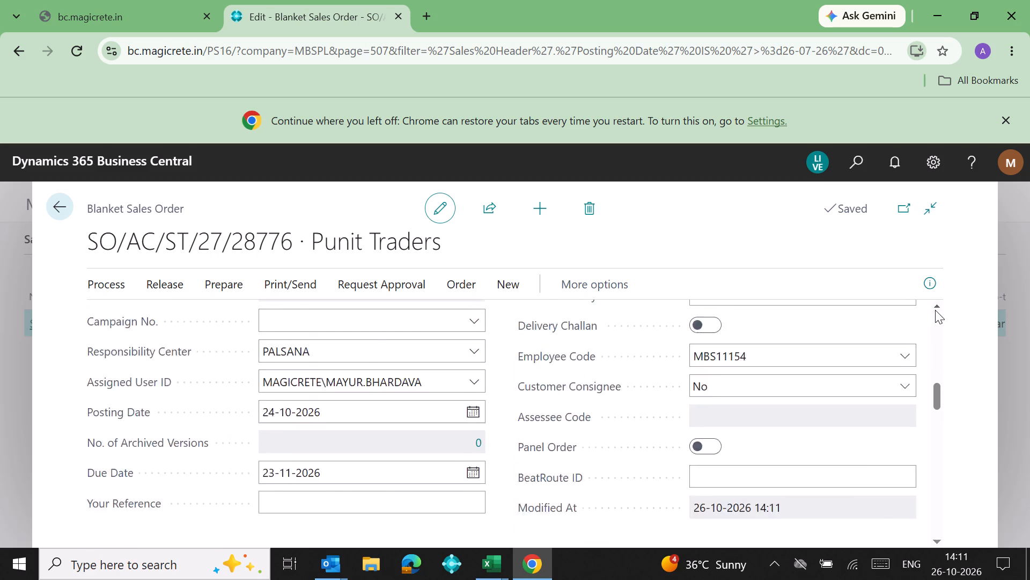
click(935, 310)
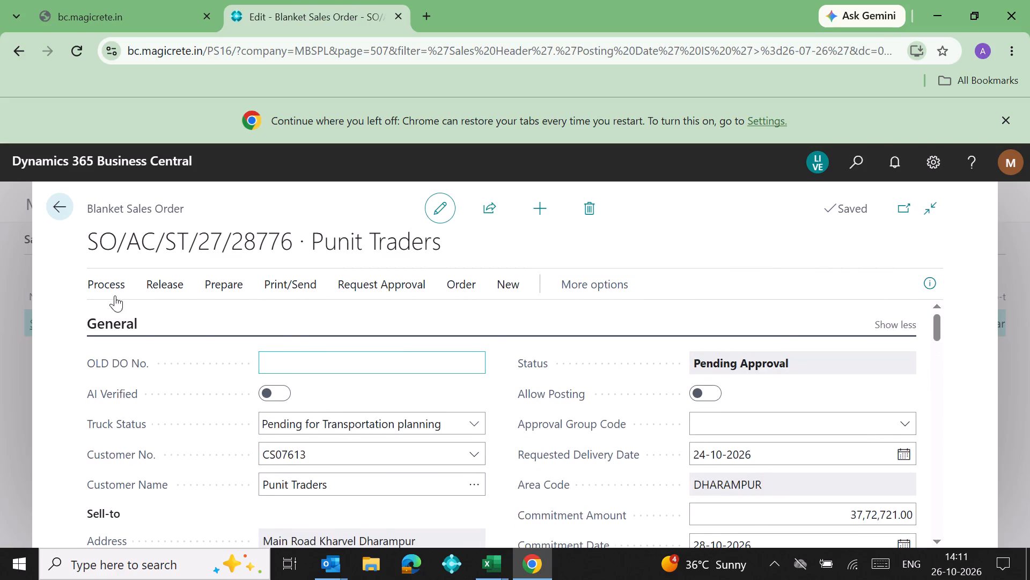
click(58, 207)
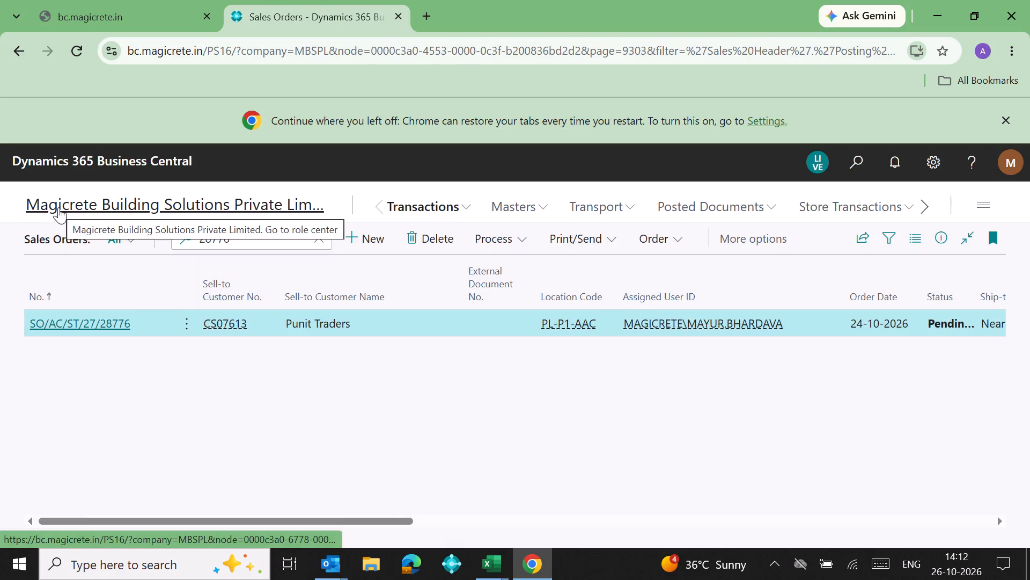
Search the transport Sales Order Planned List for "punit" and locate the Punit Traders delivery order in its editable view.
click(599, 207)
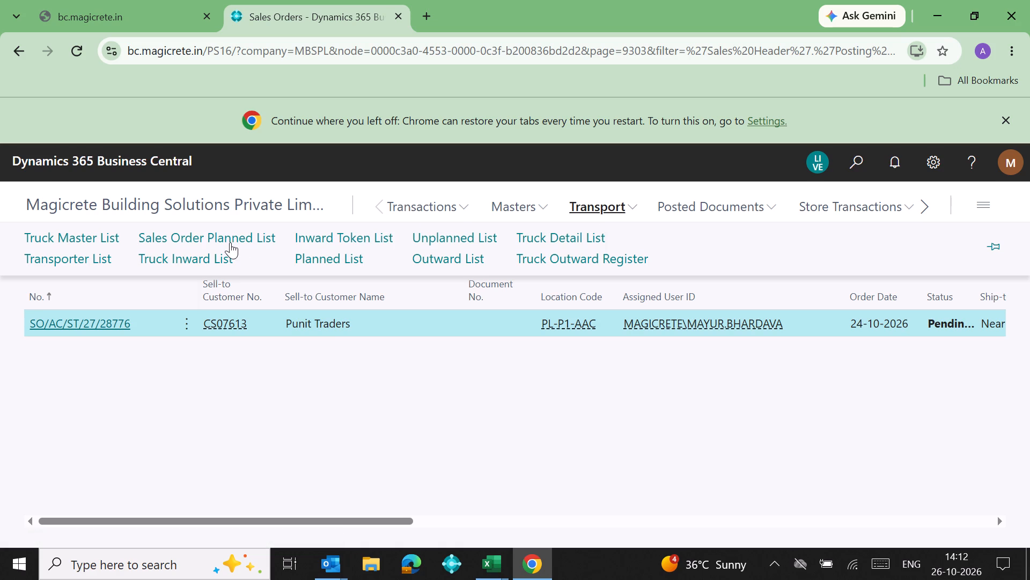
click(230, 242)
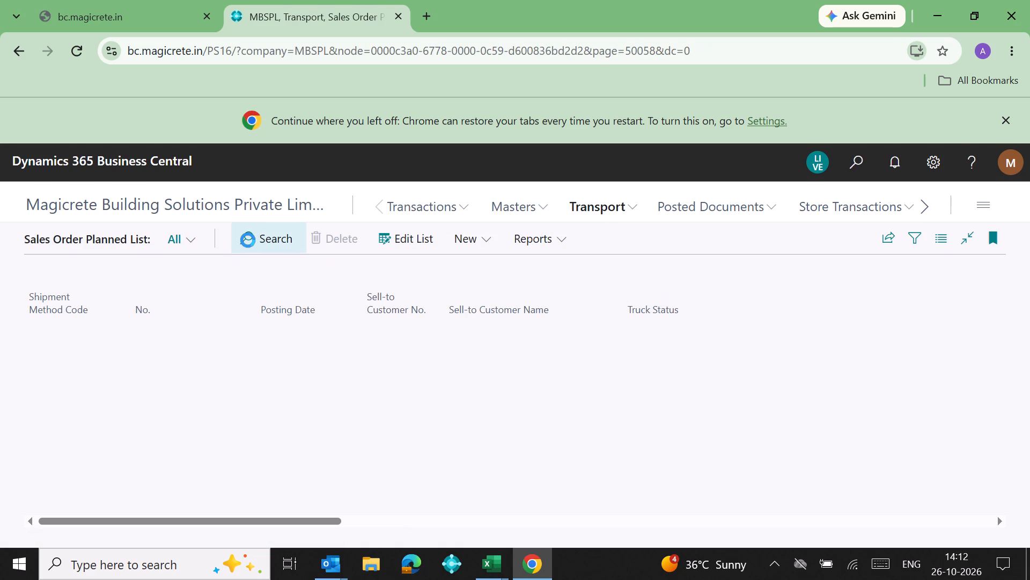
click(248, 240)
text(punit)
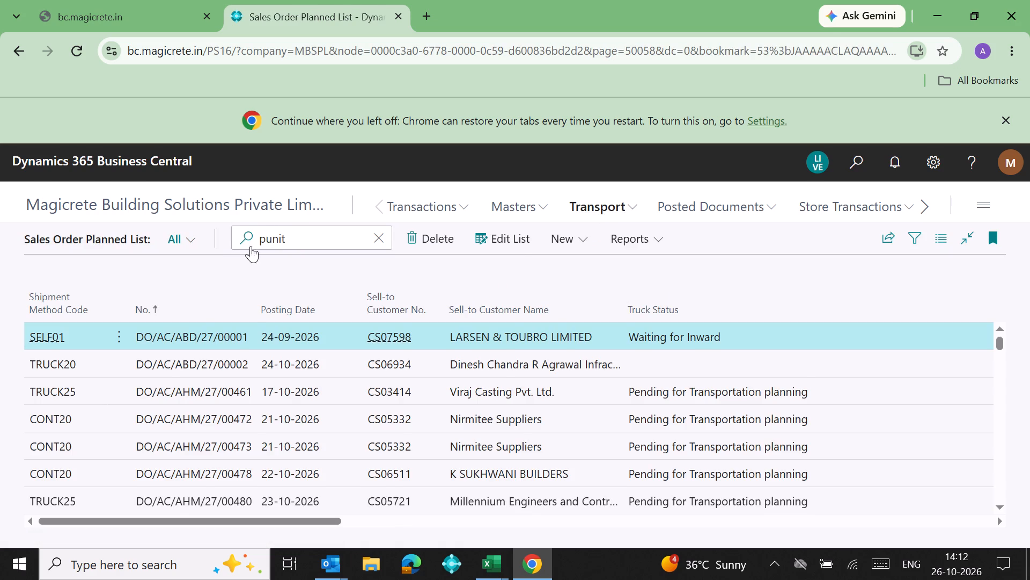
click(502, 238)
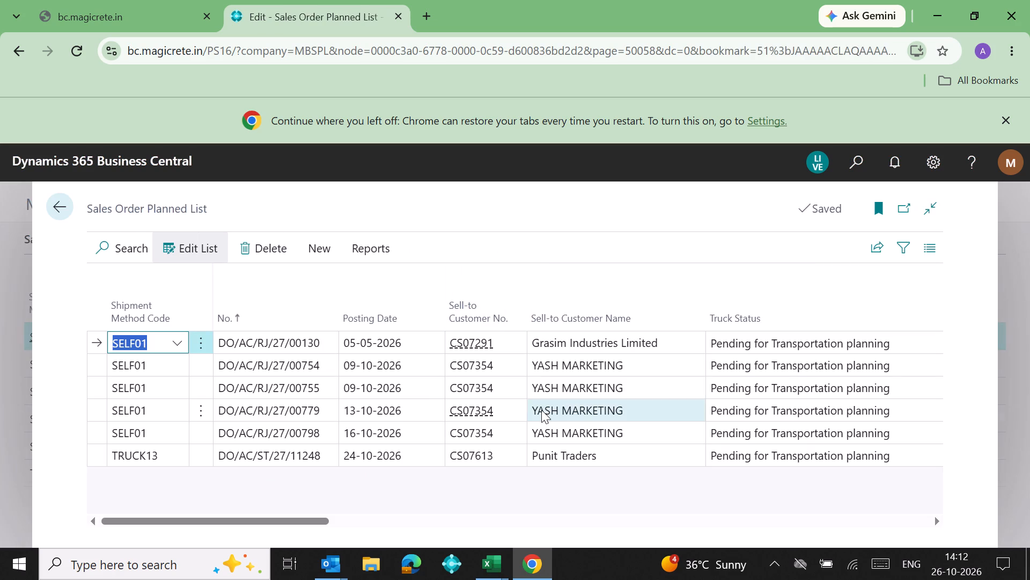
triple_click(553, 458)
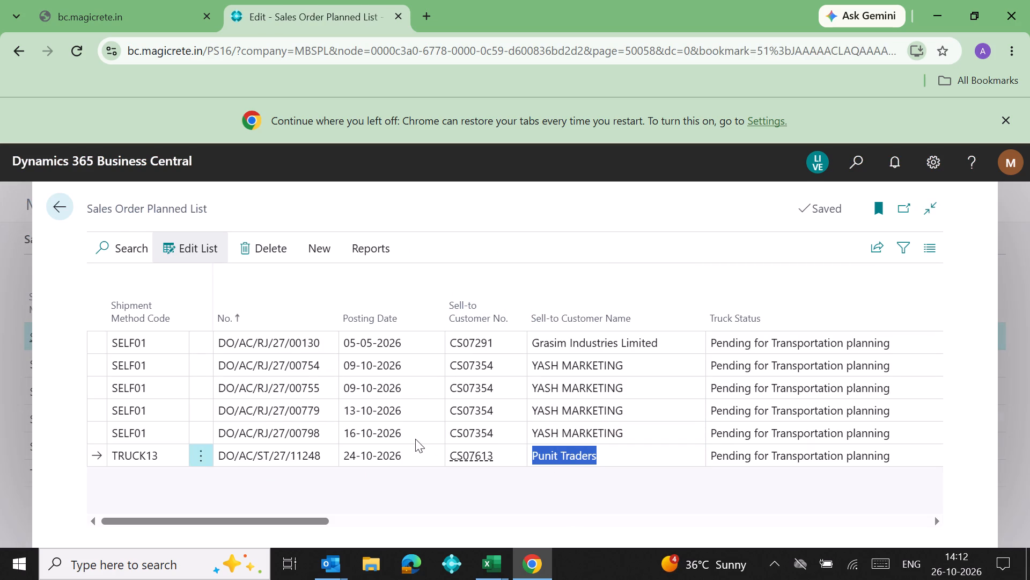
click(56, 202)
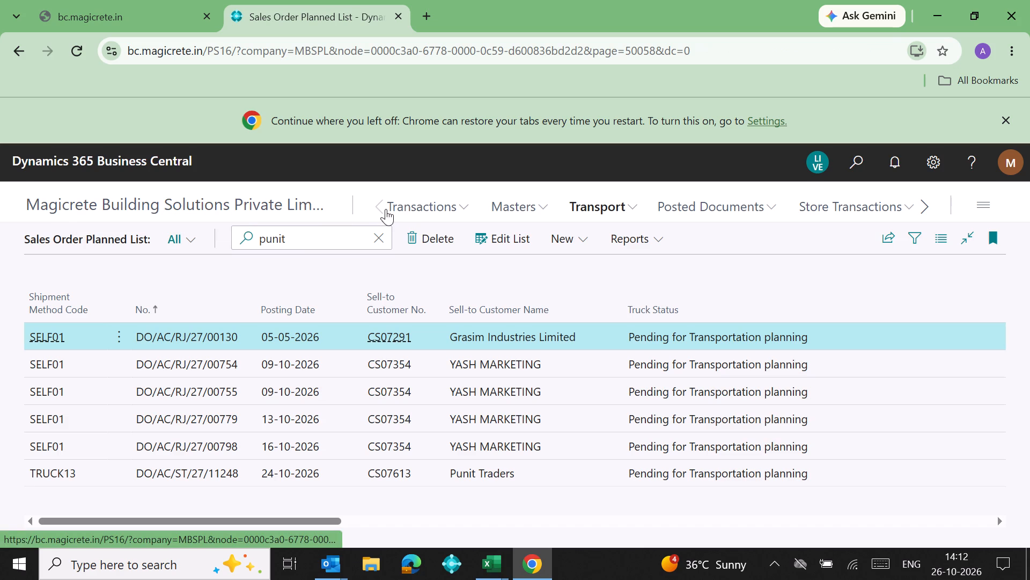
click(415, 205)
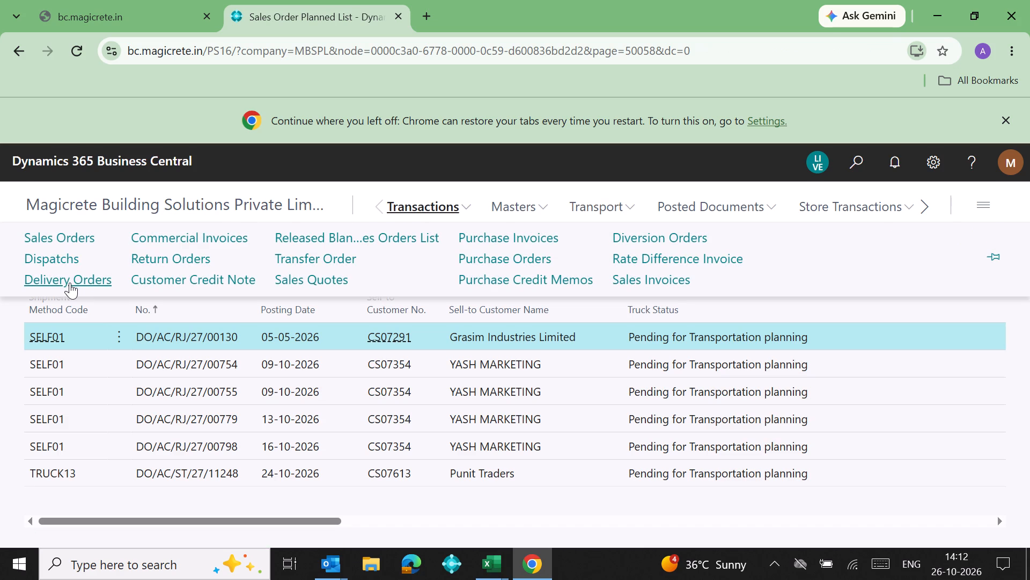
click(70, 282)
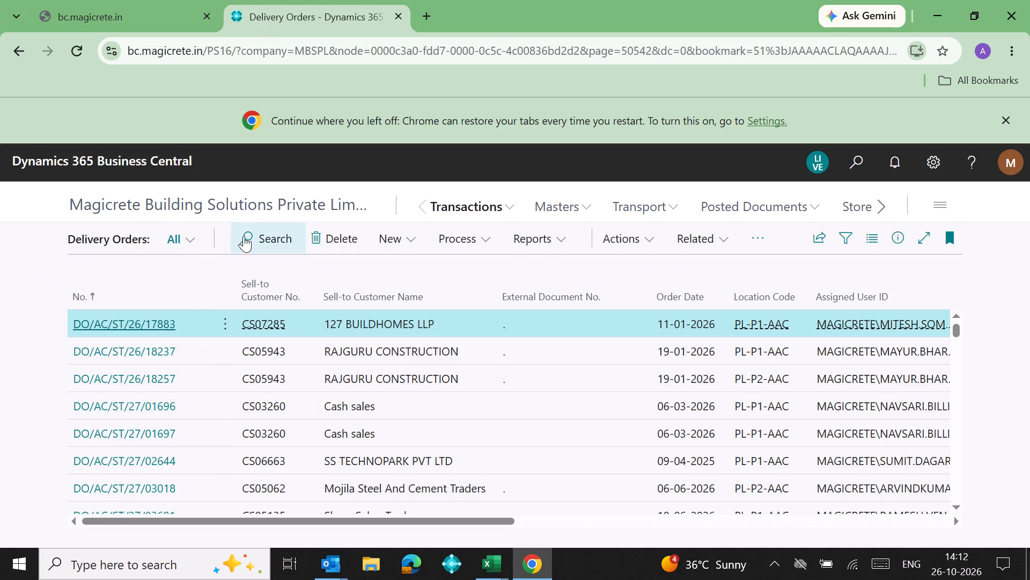
click(248, 236)
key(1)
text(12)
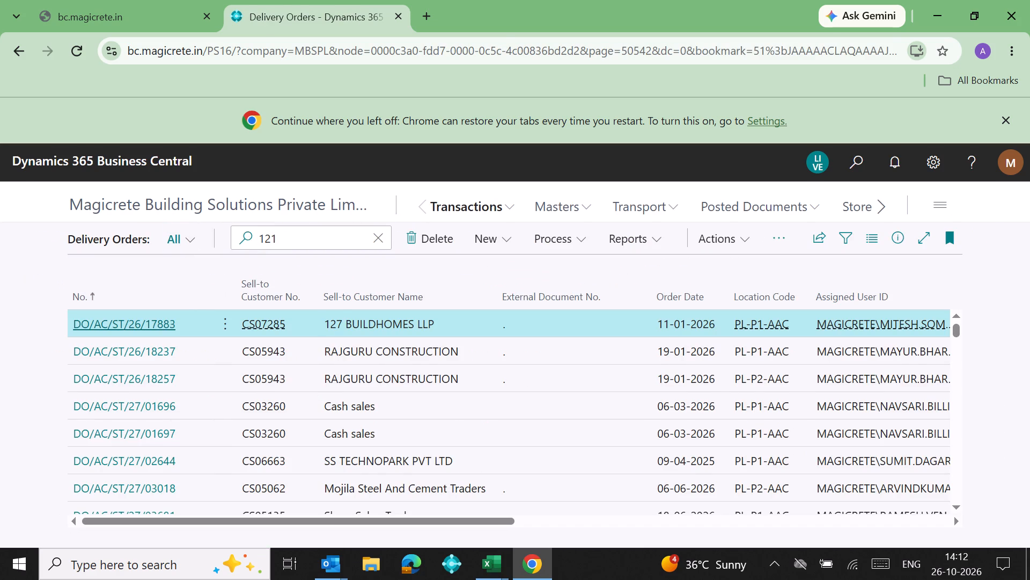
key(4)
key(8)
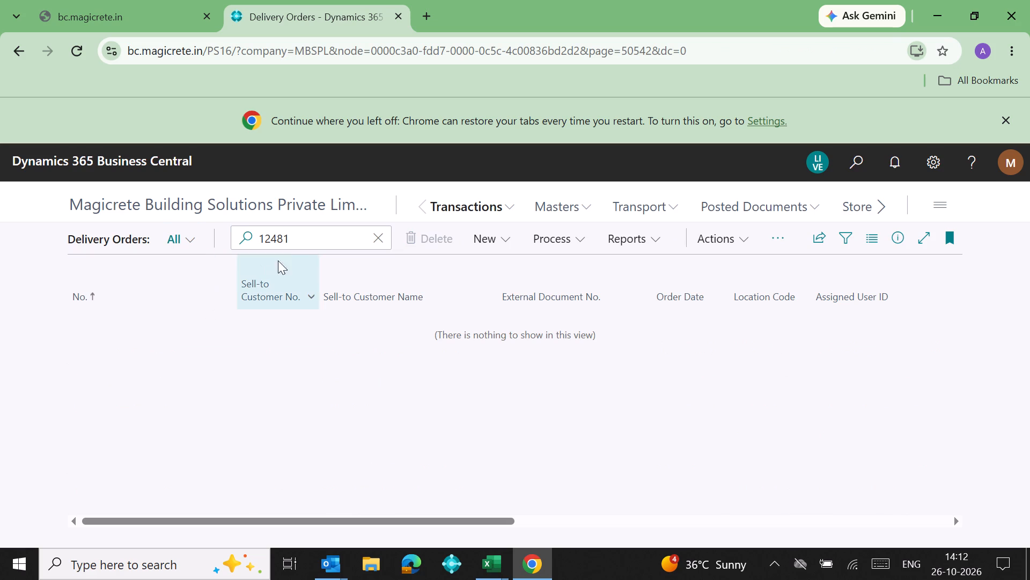
triple_click(318, 239)
click(318, 239)
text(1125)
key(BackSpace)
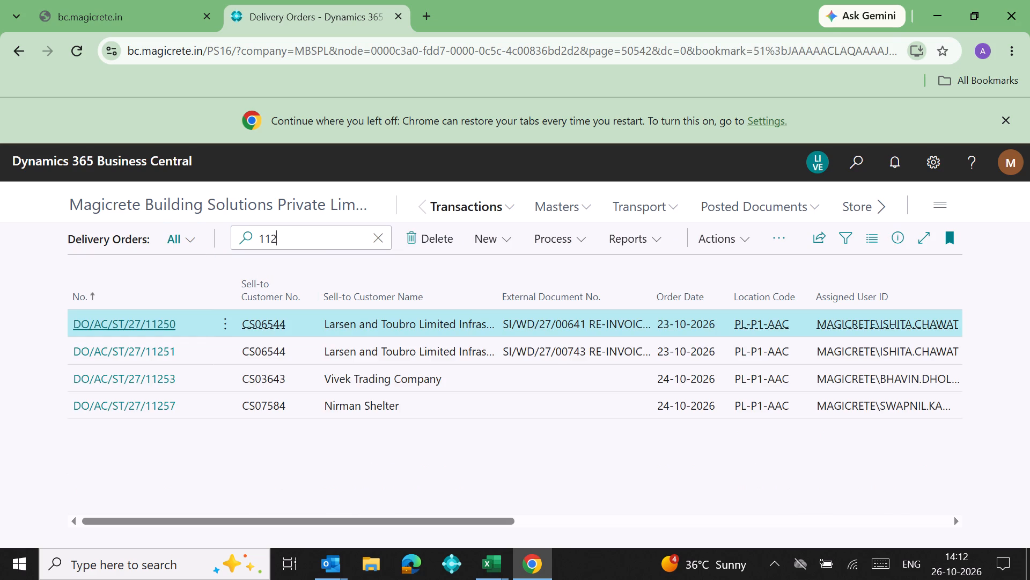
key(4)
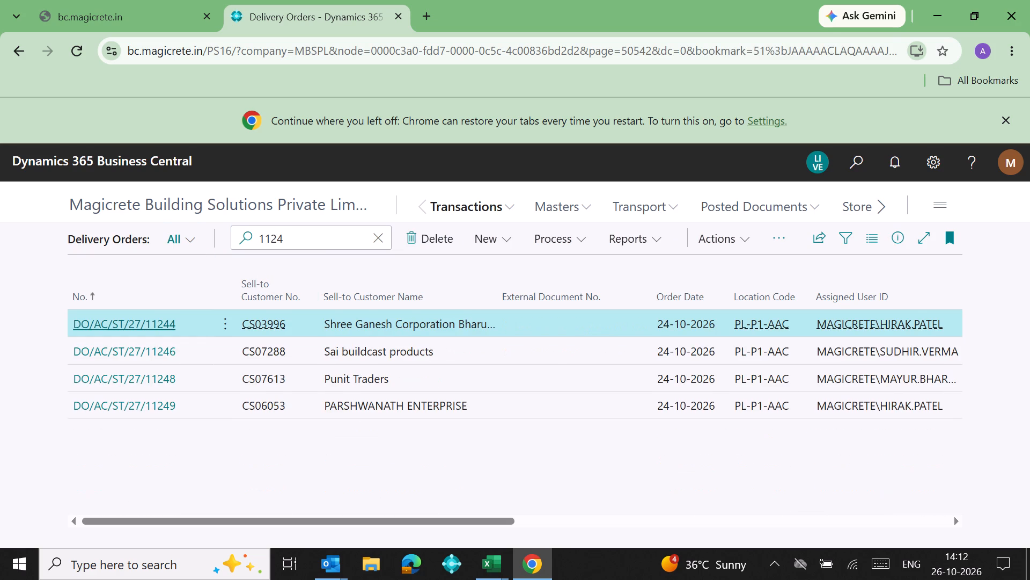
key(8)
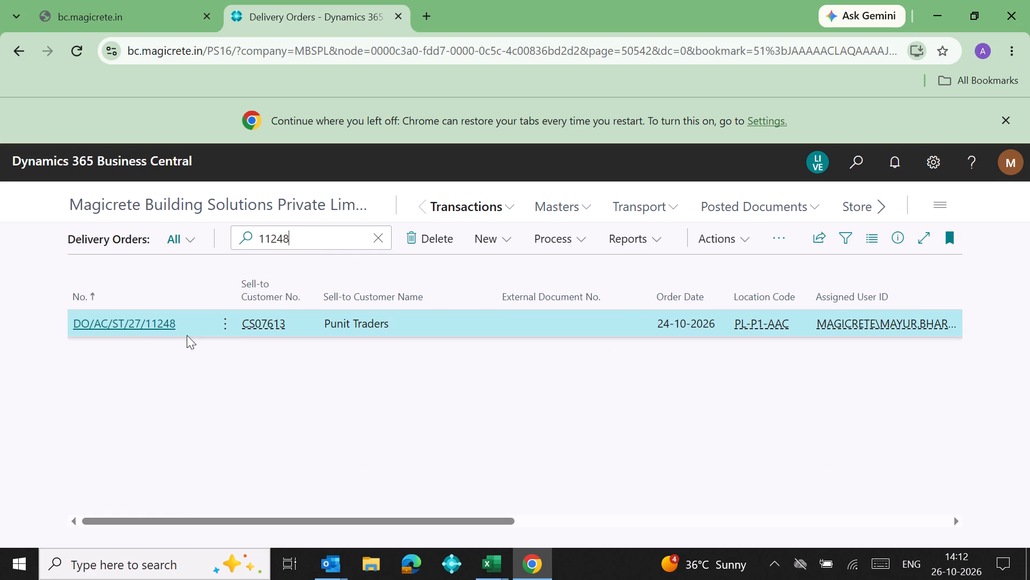
click(146, 322)
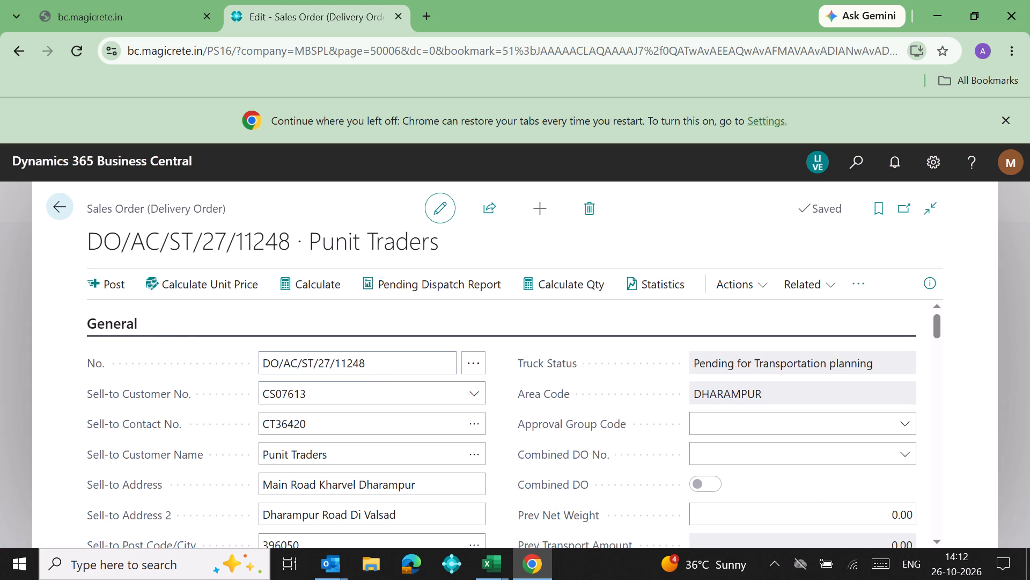
Set the delivery order's quantities to 888 for AAC Fly Ash Blocks 600X200X225 and 24 for MagicBond Block Joining Mortar 30Kg.
triple_click(936, 534)
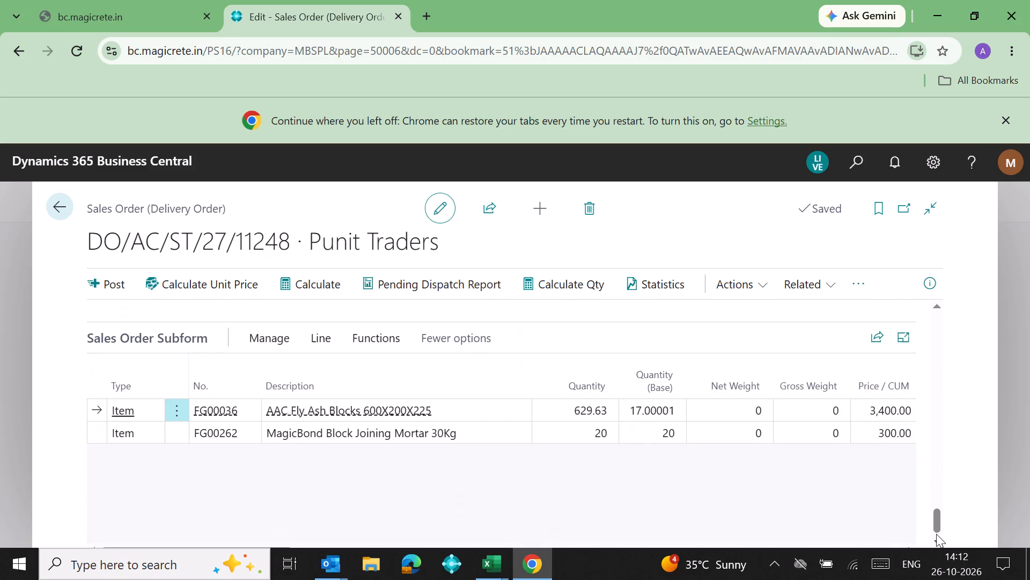
double_click(586, 405)
triple_click(586, 405)
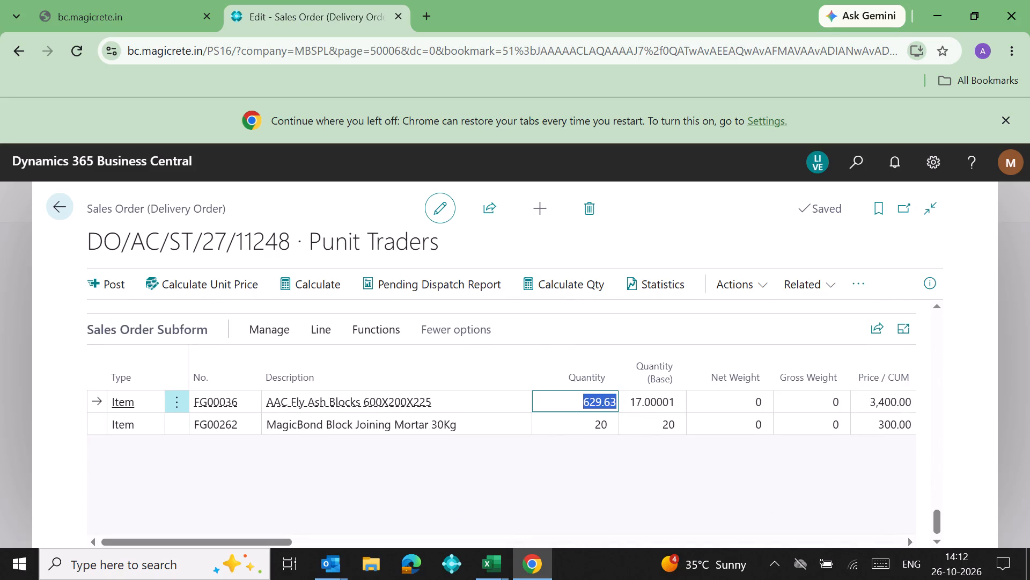
click(586, 405)
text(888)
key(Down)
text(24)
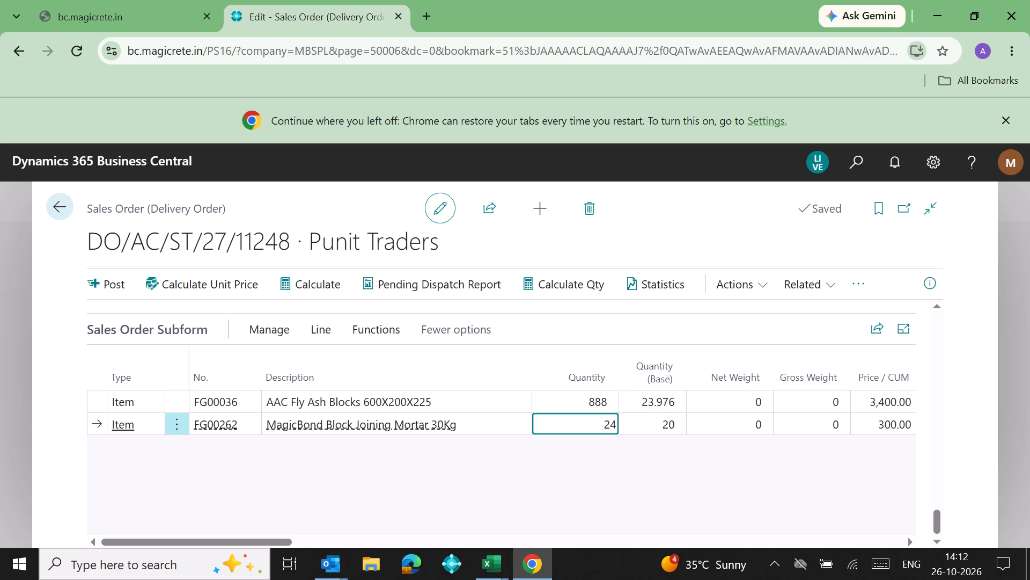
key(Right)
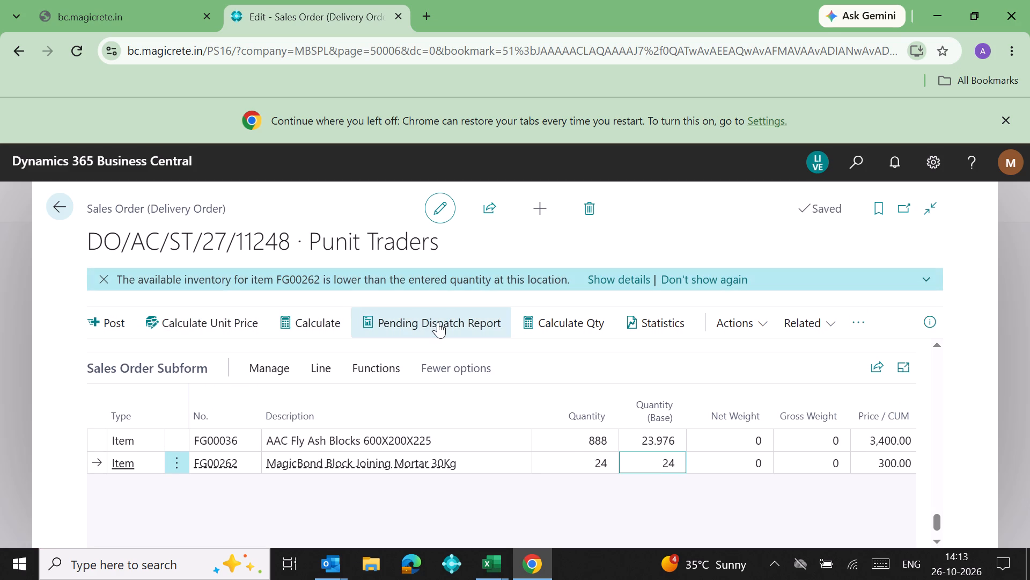
Run Calculate Qty on delivery order DO/AC/ST/27/11248 and acknowledge the message.
click(937, 348)
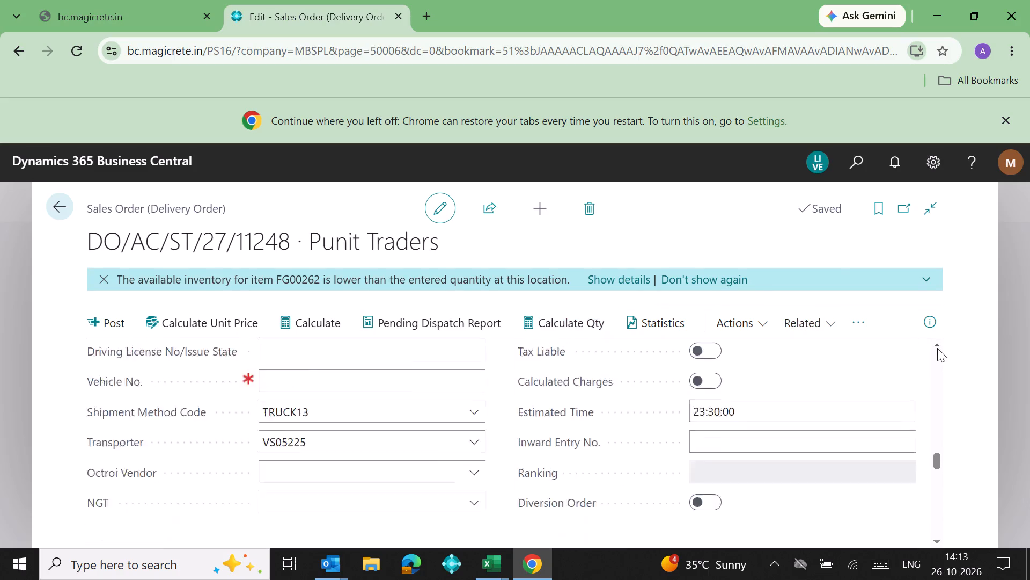
click(595, 333)
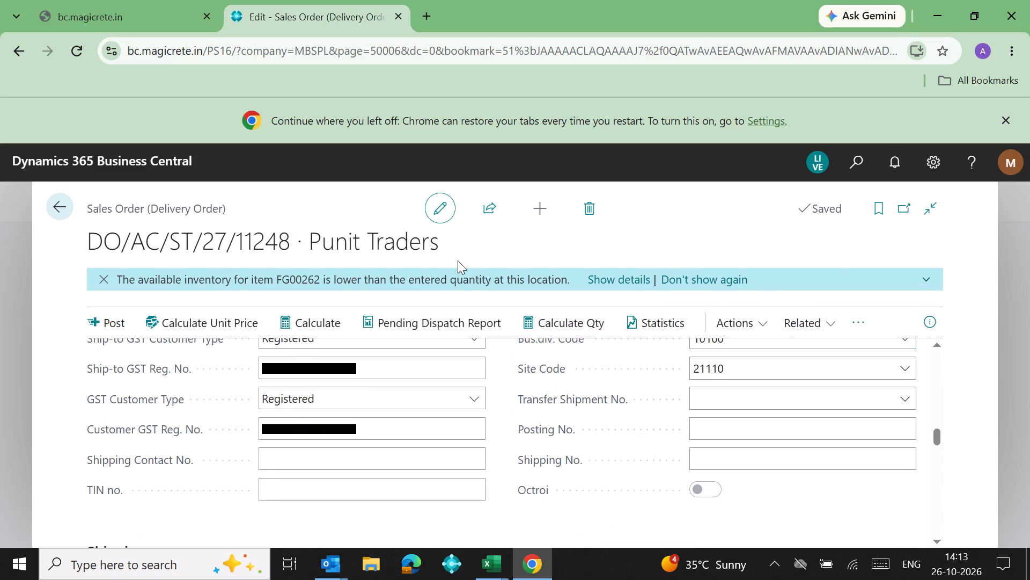
click(454, 260)
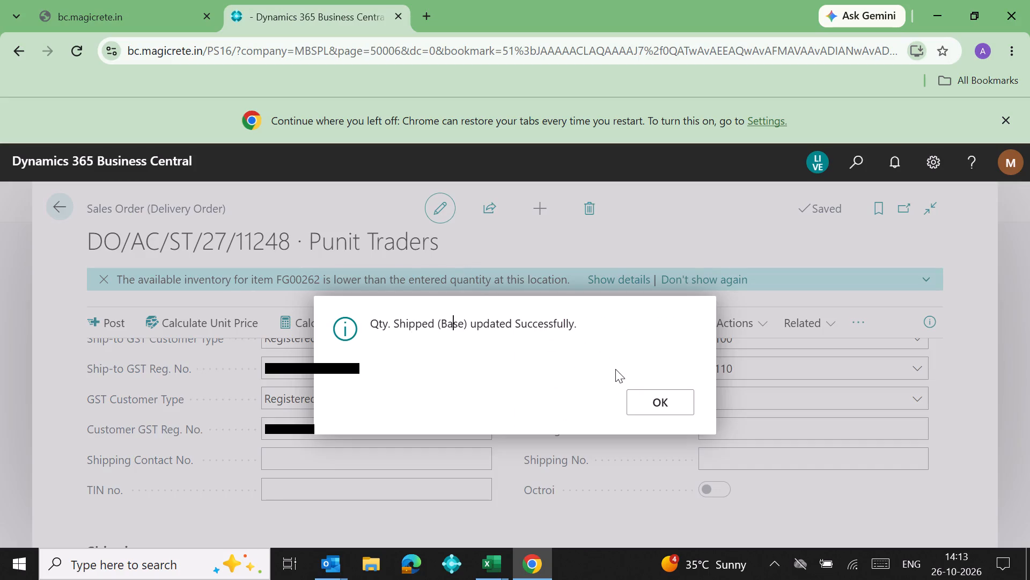
click(660, 400)
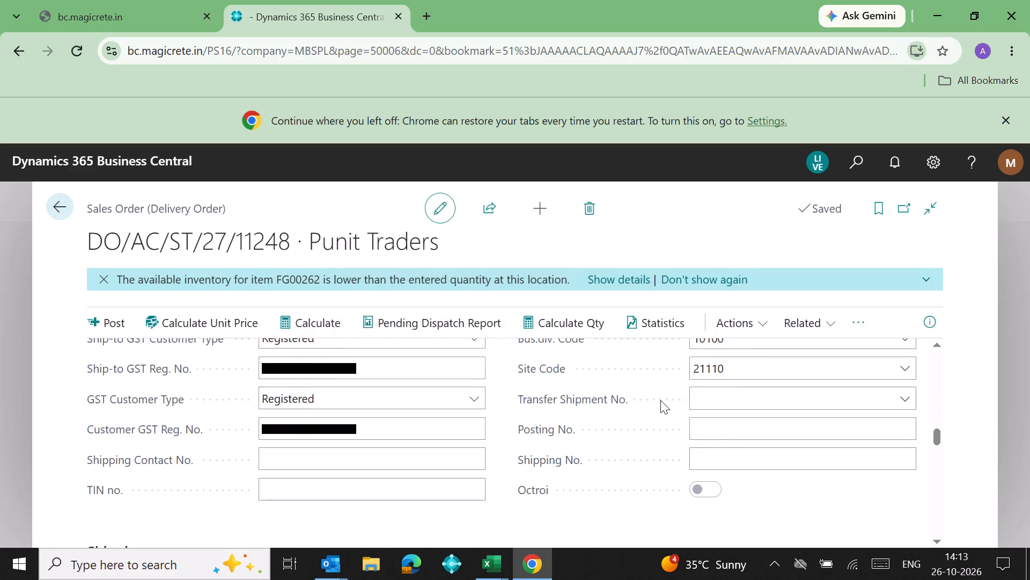
Review the delivery order's item lines and shipping details, then return to the Delivery Orders list.
triple_click(937, 527)
click(937, 527)
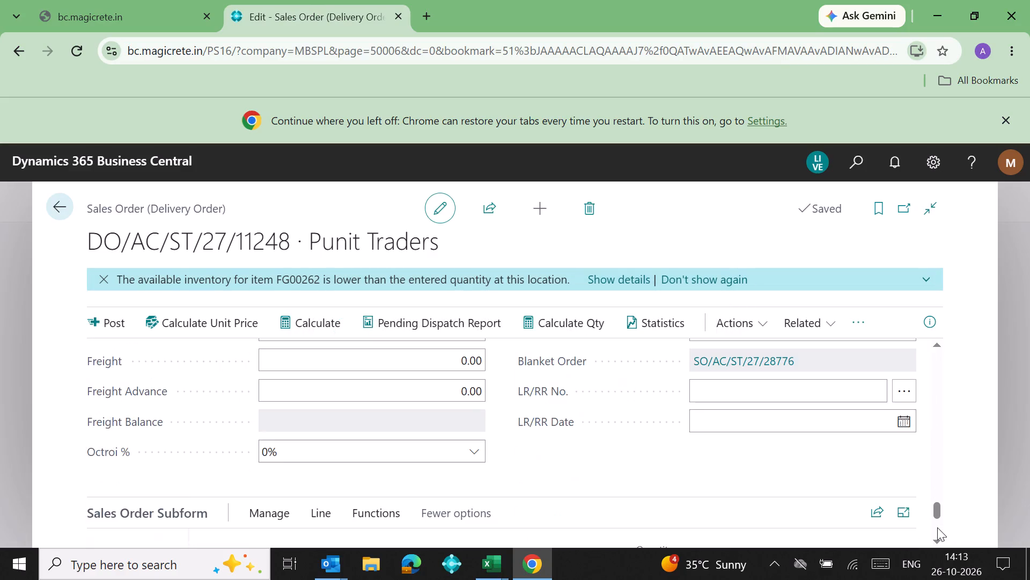
click(936, 344)
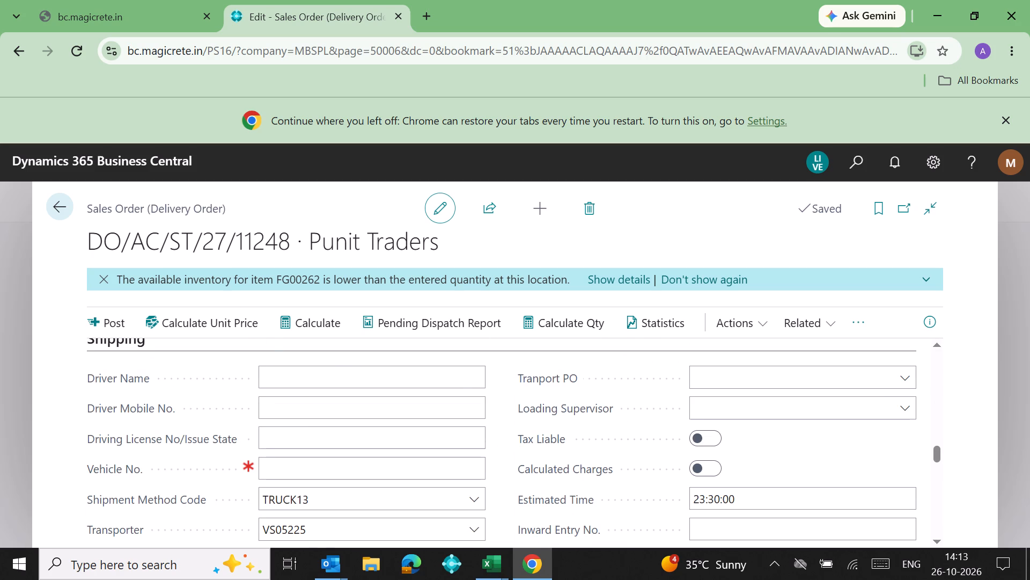
click(58, 205)
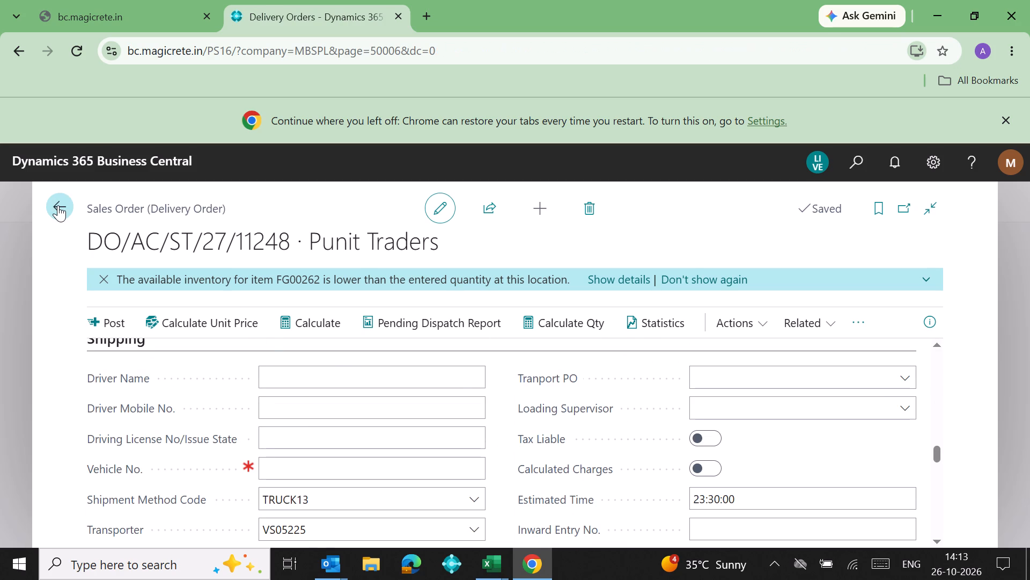
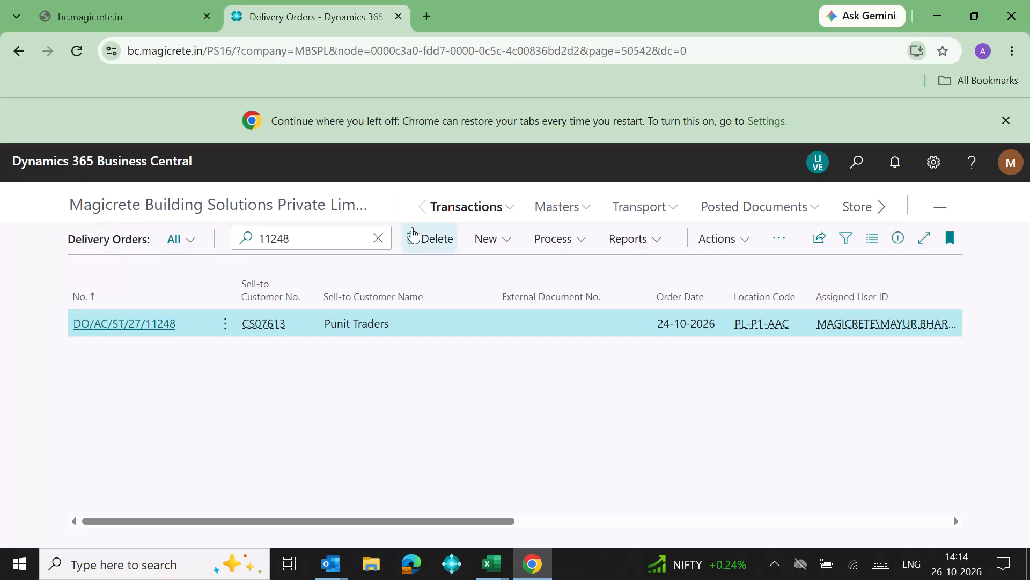
Reload the full Delivery Orders list without the 11248 search by switching to Sales Orders and back.
click(460, 205)
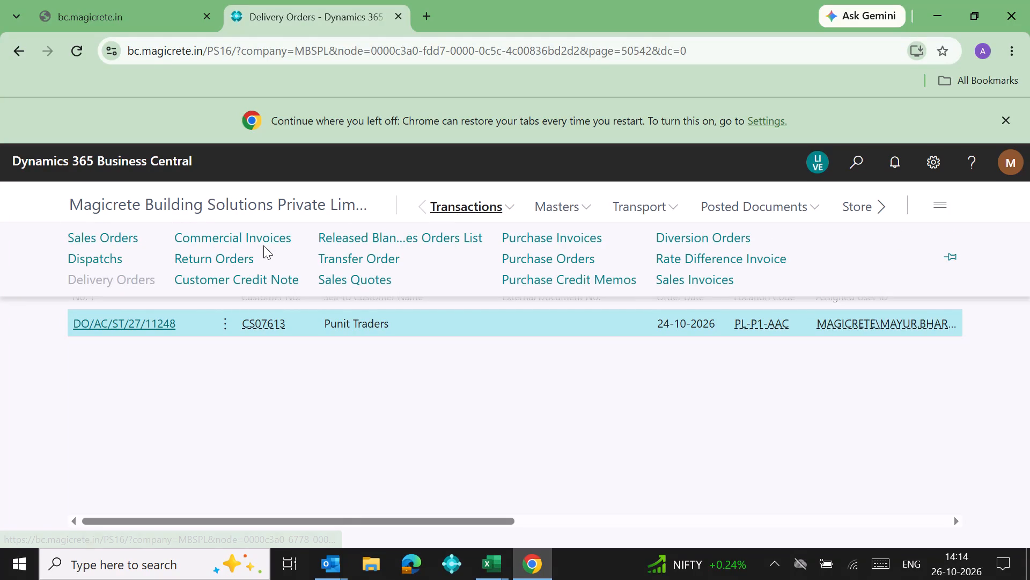
click(112, 237)
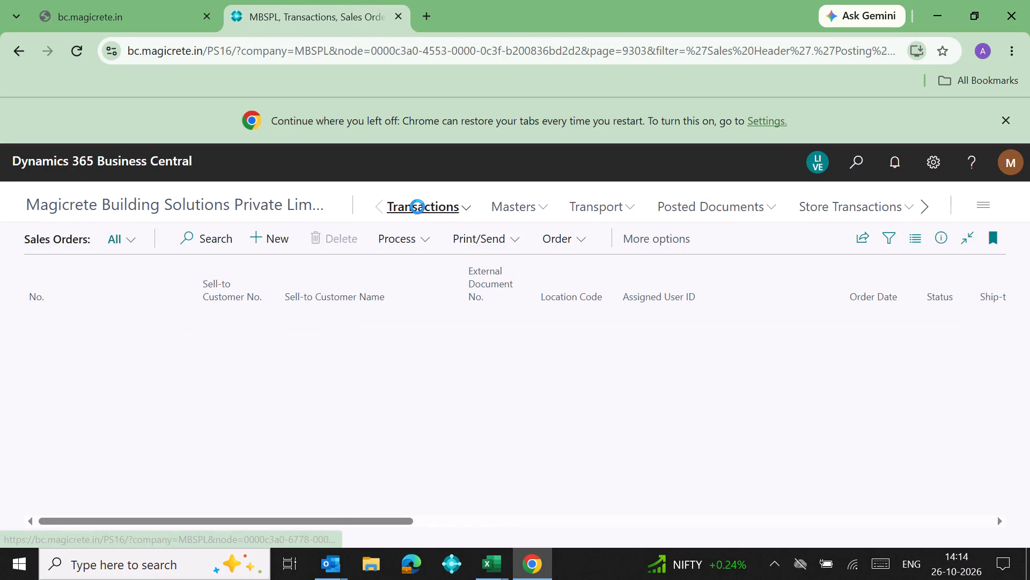
click(417, 207)
click(417, 207)
click(408, 207)
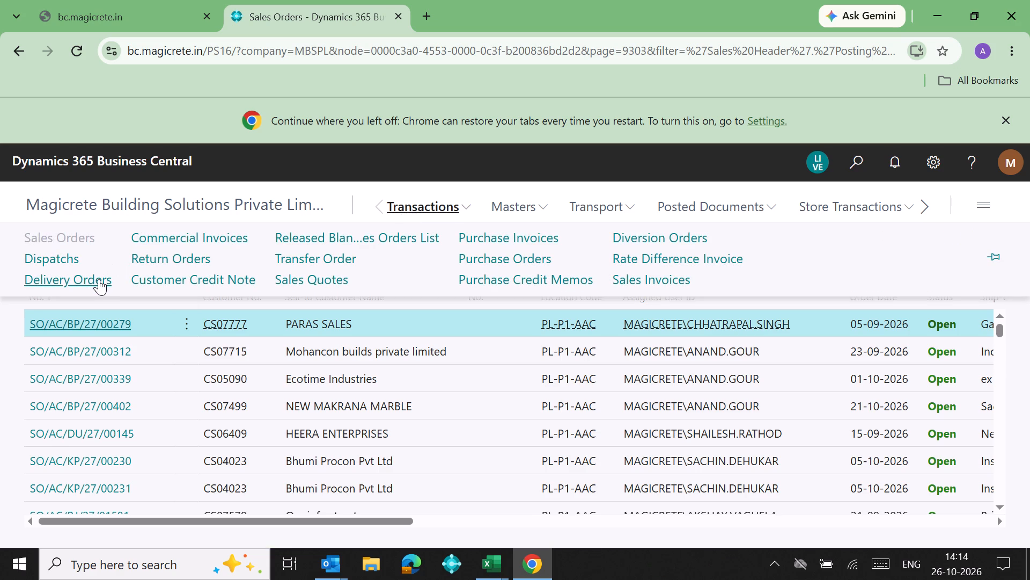
click(99, 279)
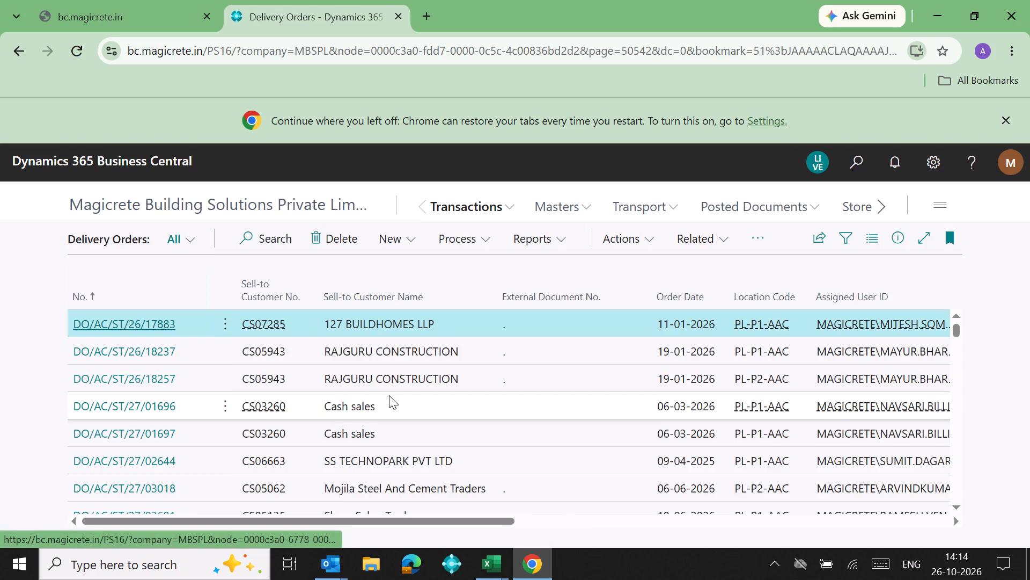
Open delivery order DO/AC/ST/27/11339 for Badrudin Yoosufbhai & Co.(R), review its item line, and return to the Delivery Orders list.
triple_click(958, 492)
triple_click(958, 492)
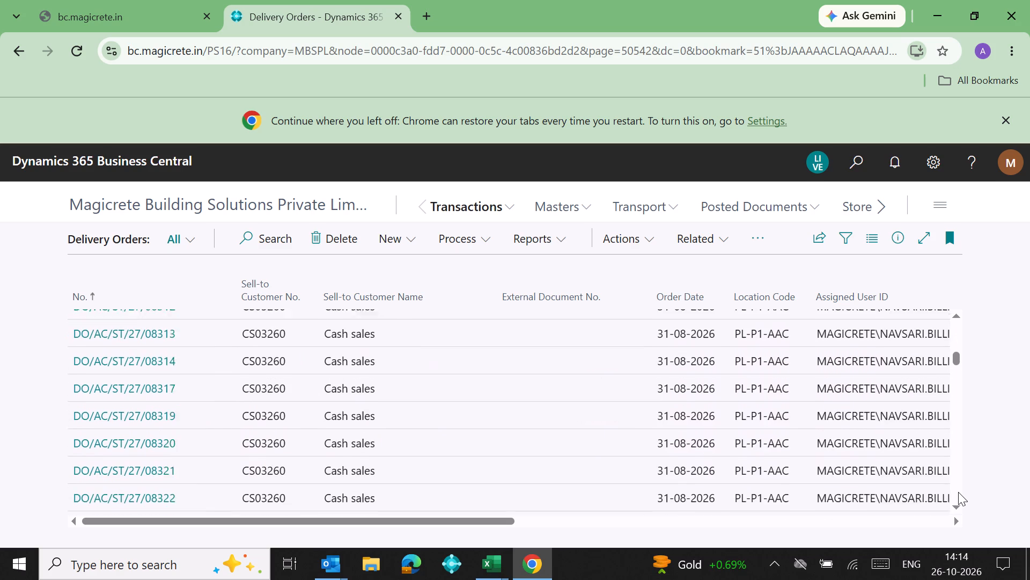
triple_click(958, 492)
triple_click(958, 492)
triple_click(958, 492)
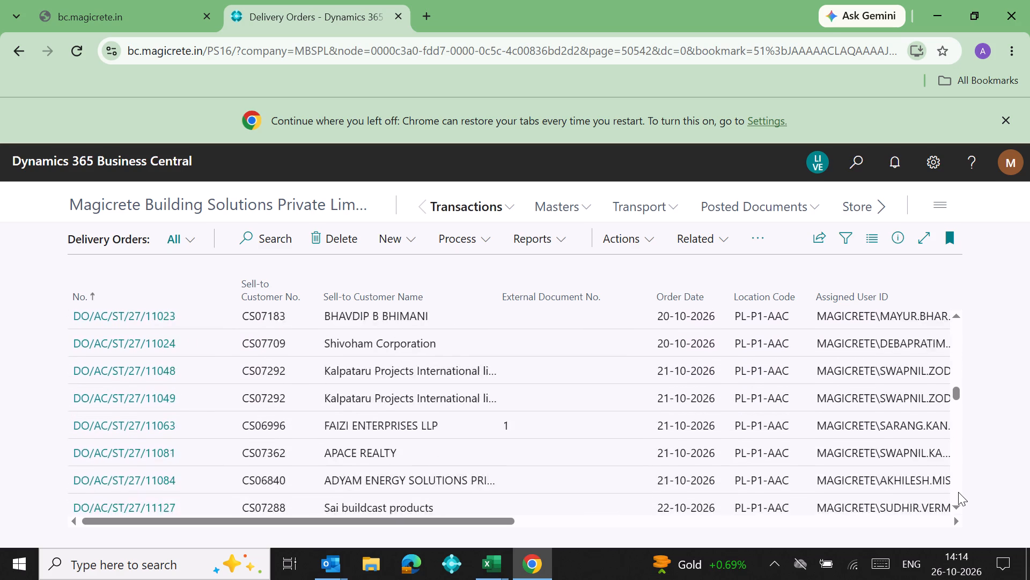
triple_click(958, 492)
triple_click(958, 492)
triple_click(958, 492)
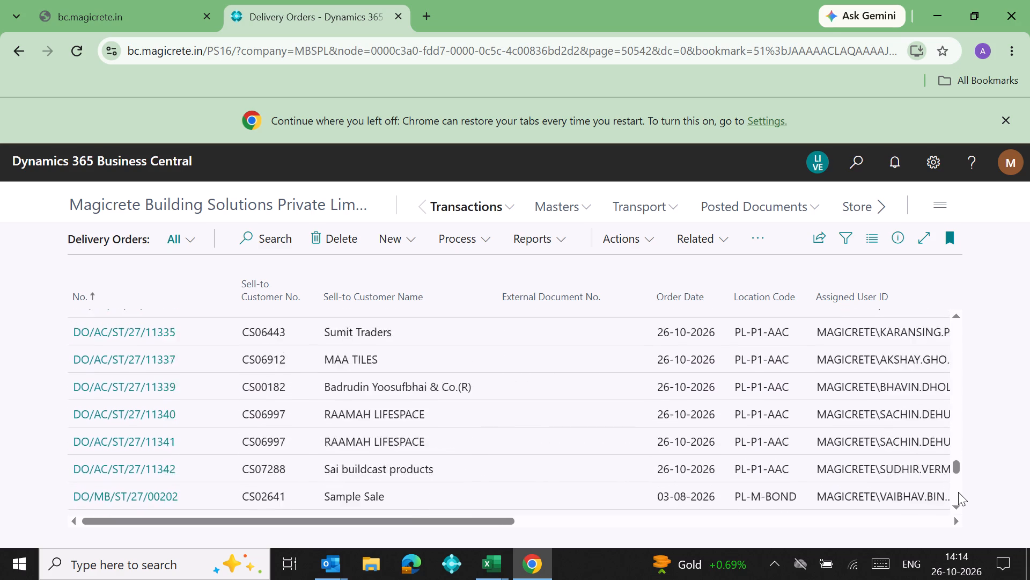
triple_click(958, 492)
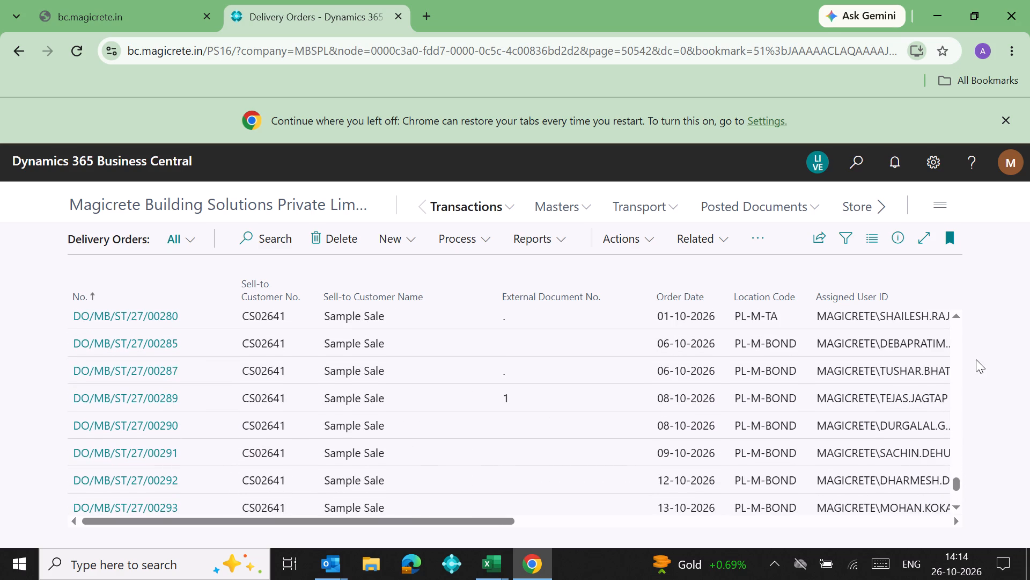
click(960, 316)
click(960, 316)
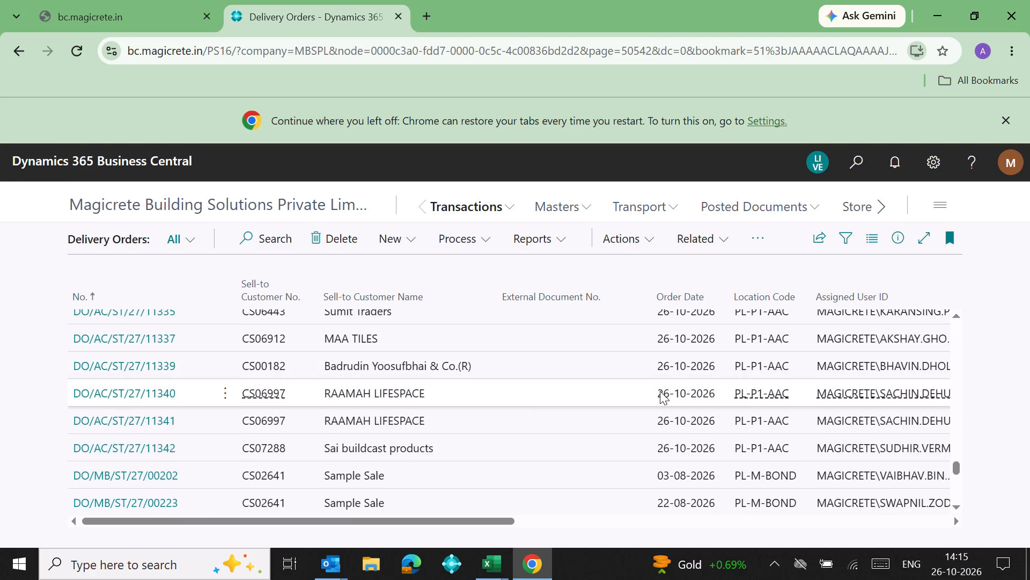
click(131, 364)
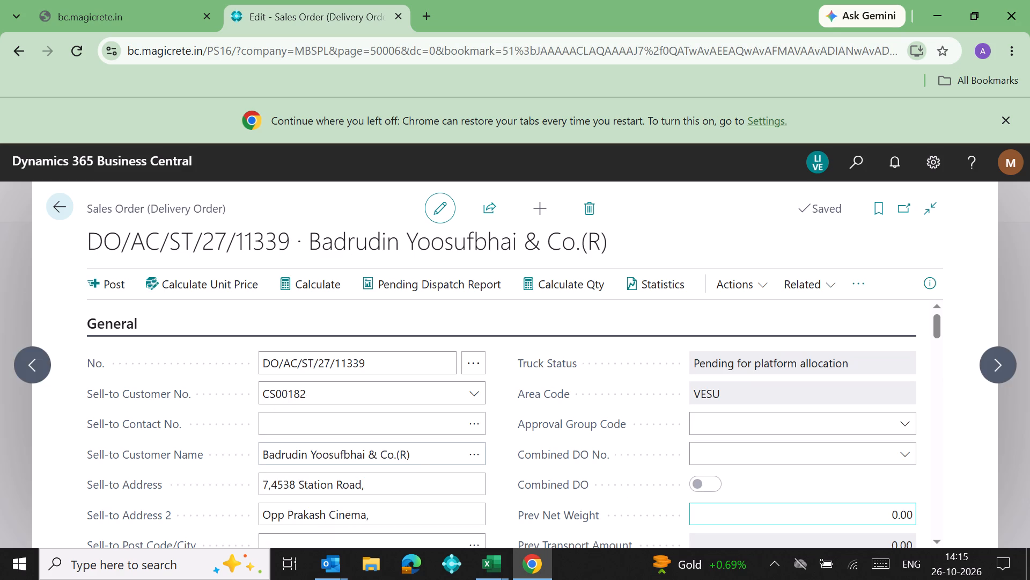
triple_click(940, 527)
click(940, 527)
click(940, 527)
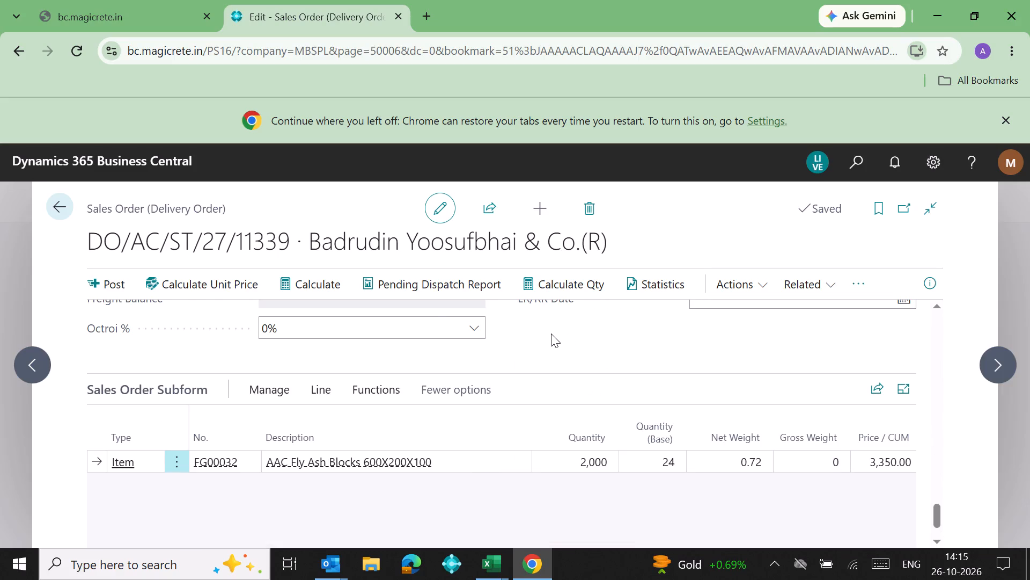
click(57, 202)
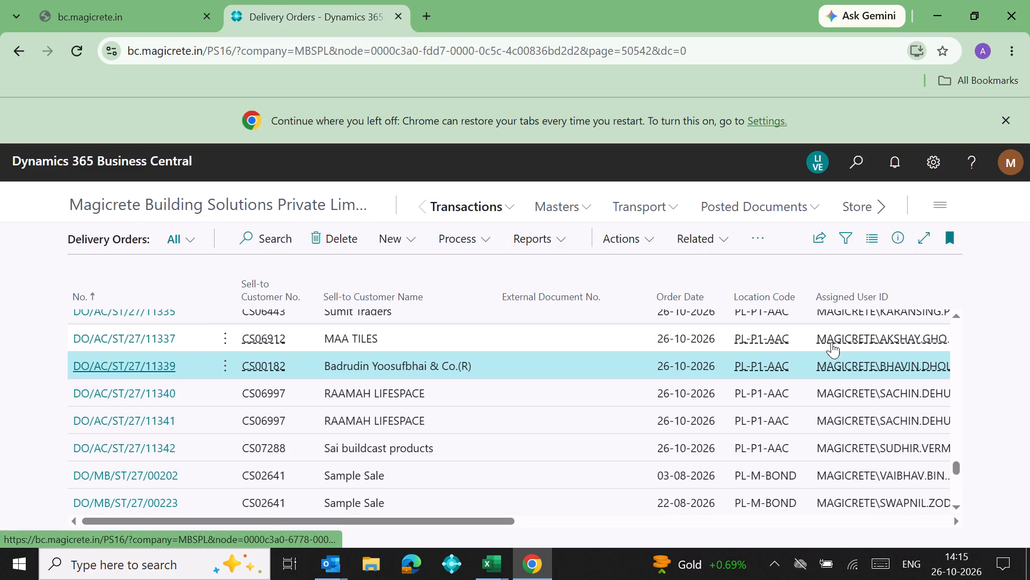
Open delivery order DO/AC/ST/27/11330 for Jinendra Enterprise, review its shipment and shipping details, and return to the list.
triple_click(959, 316)
click(959, 316)
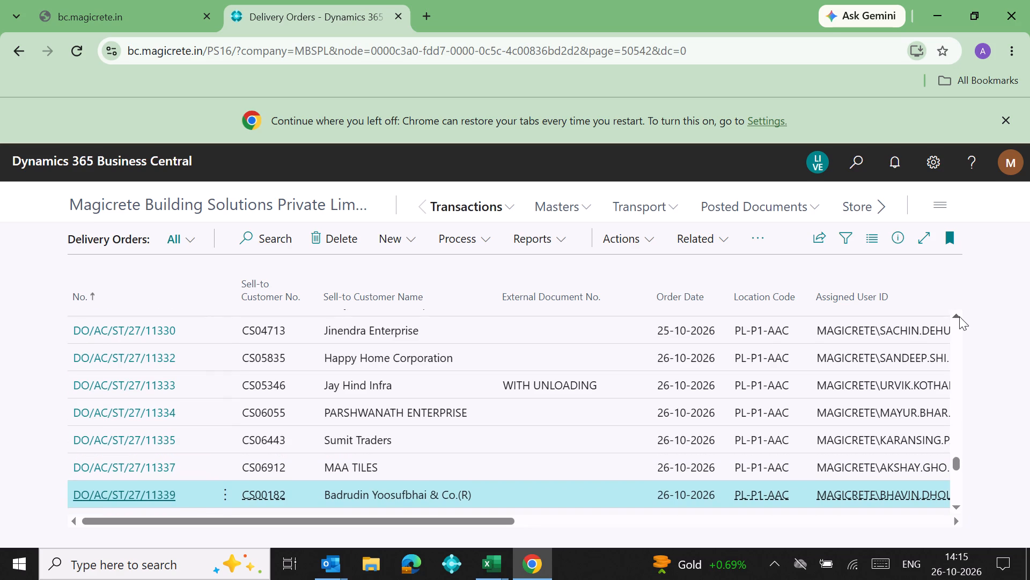
click(591, 374)
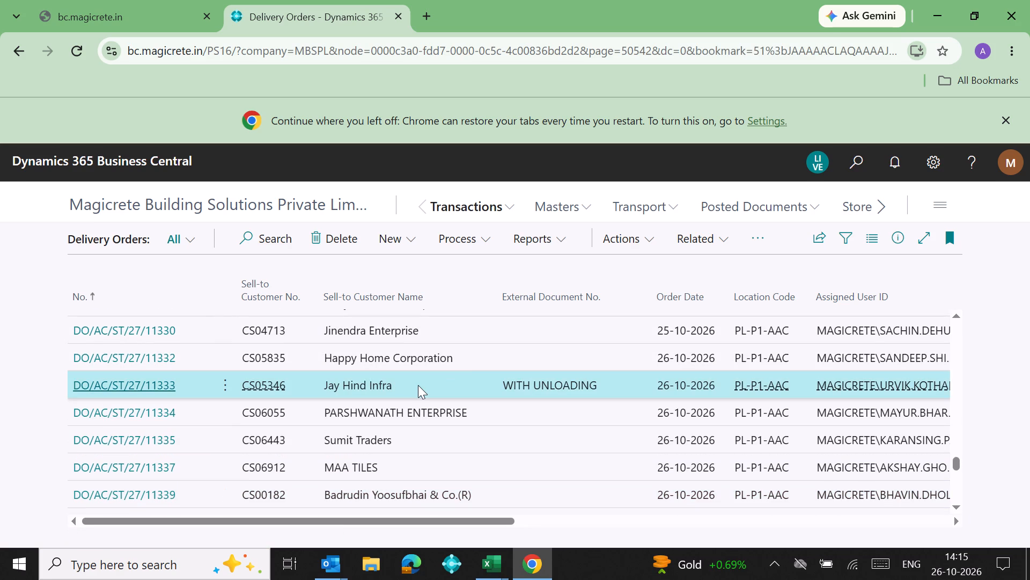
click(138, 329)
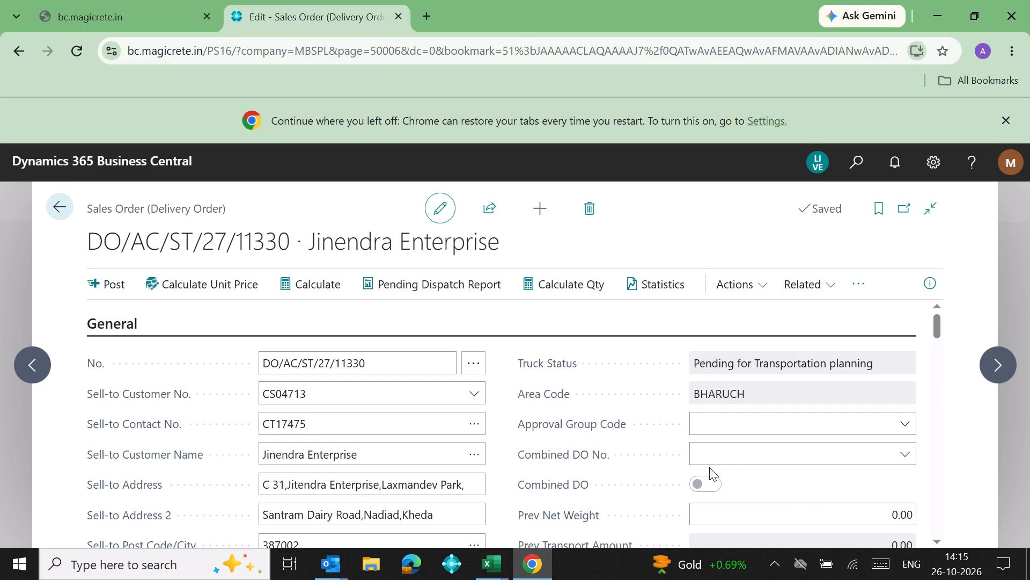
triple_click(933, 531)
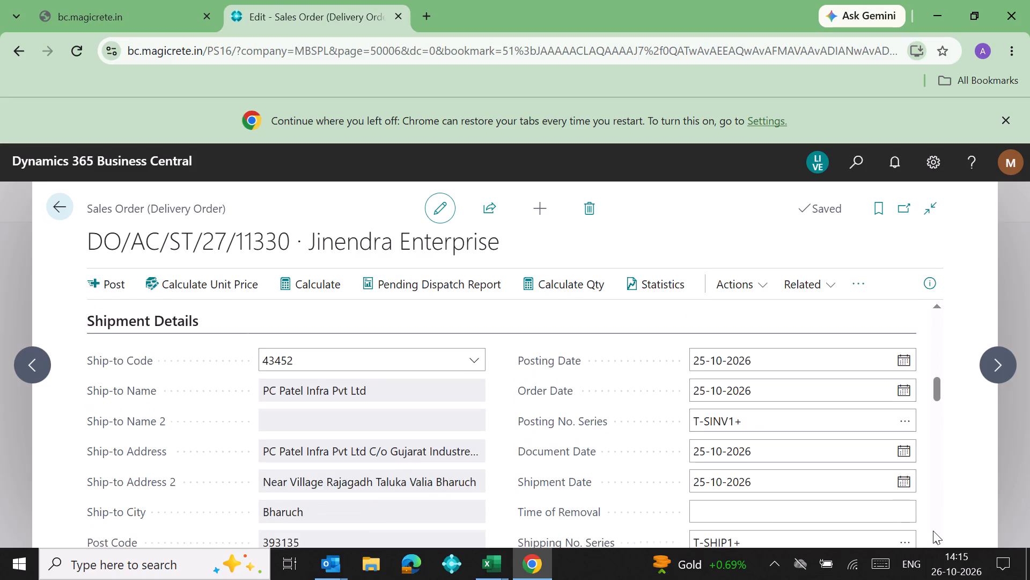
triple_click(933, 531)
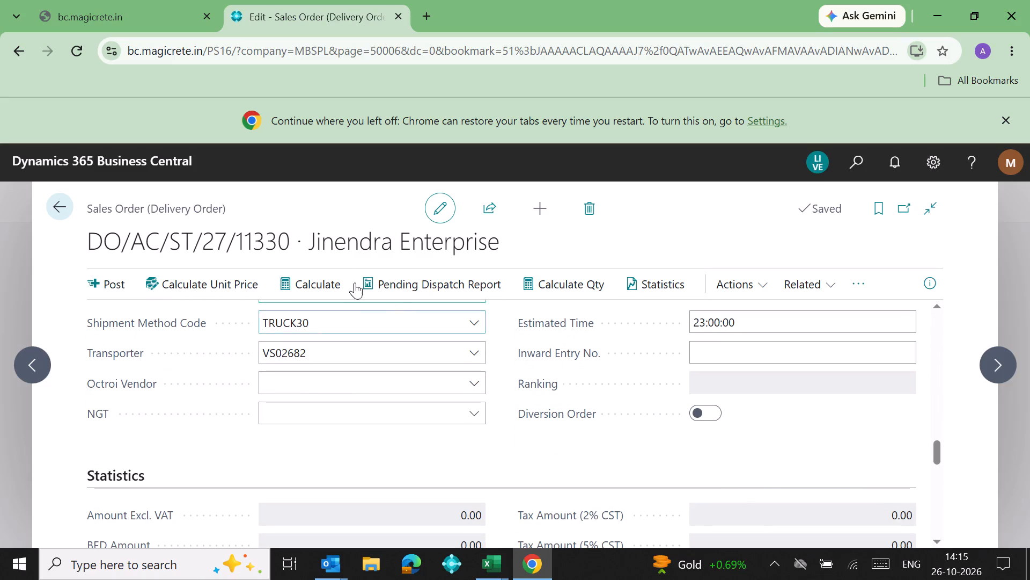
click(62, 205)
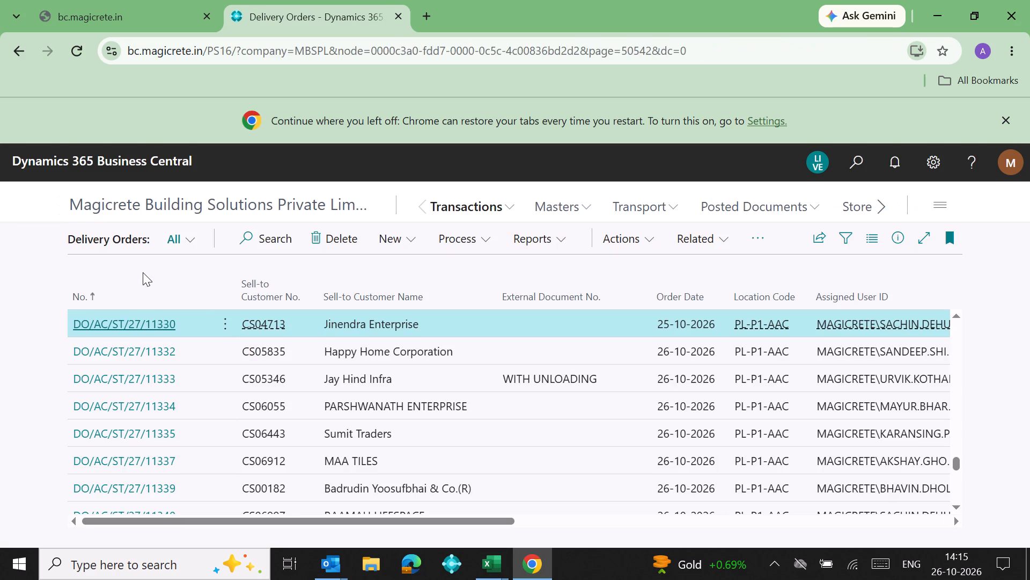
Open delivery order DO/AC/ST/27/11332 for Happy Home Corporation, review its freight details and item line, and return to the list.
click(129, 349)
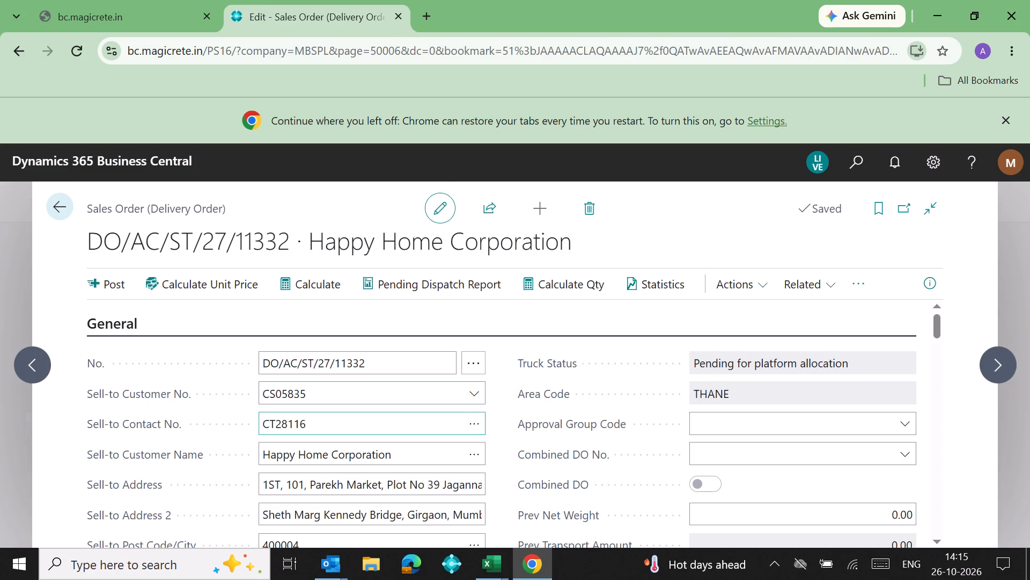
double_click(935, 520)
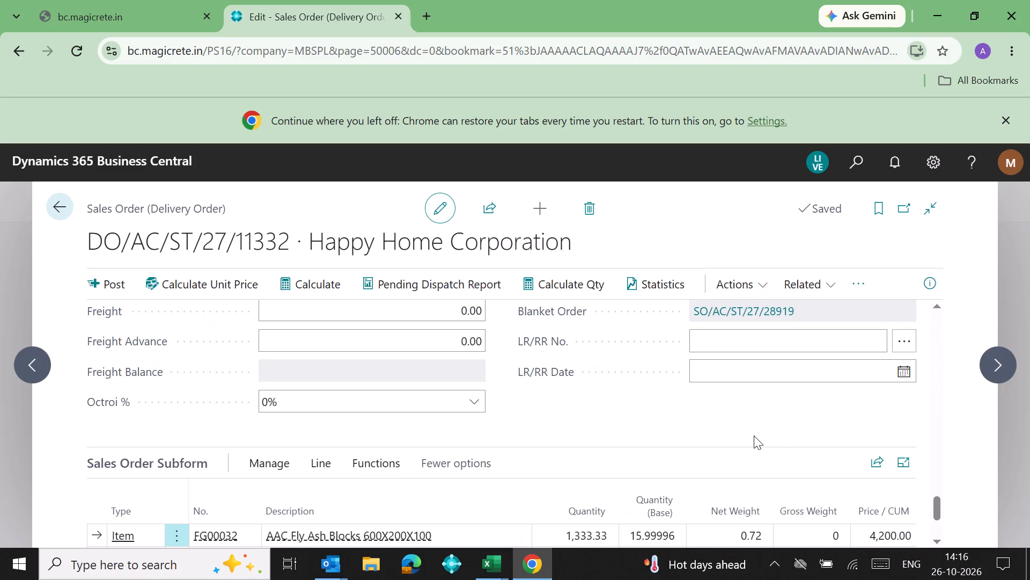
click(479, 335)
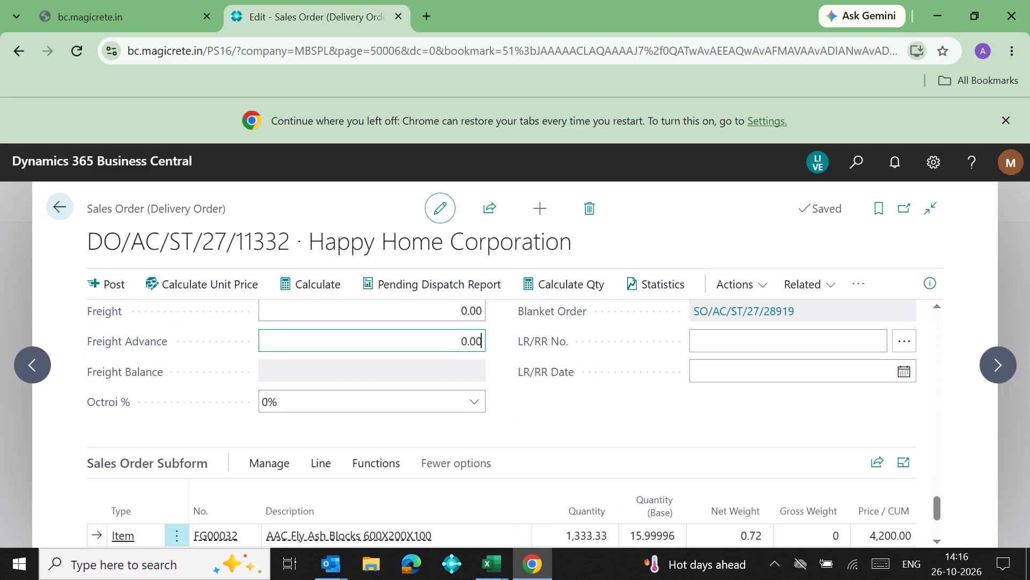
click(51, 204)
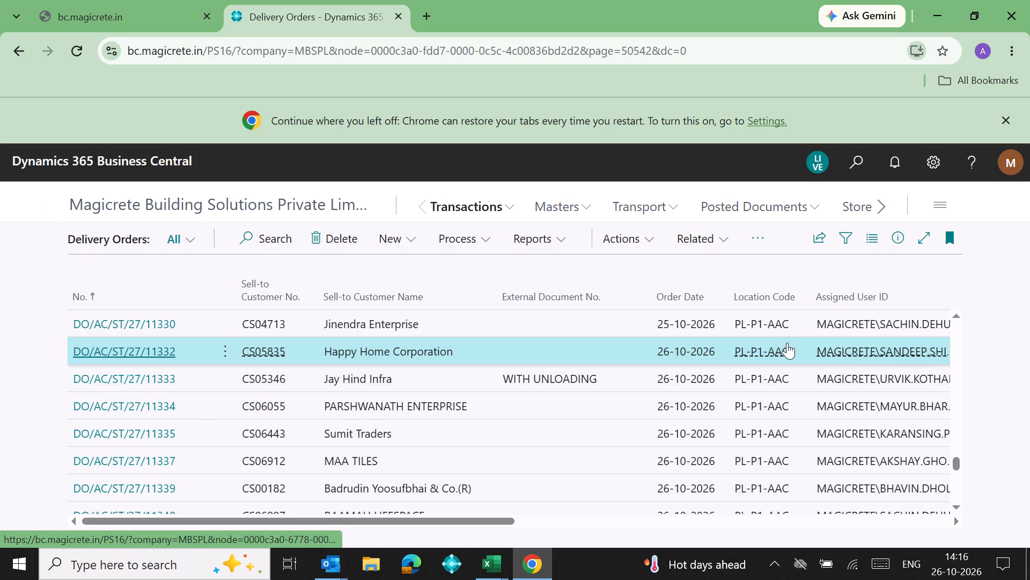
Find delivery order DO/AC/ST/27/11287 for Mayur Enterprise, review its item lines and shipping details, and return to the list.
triple_click(955, 316)
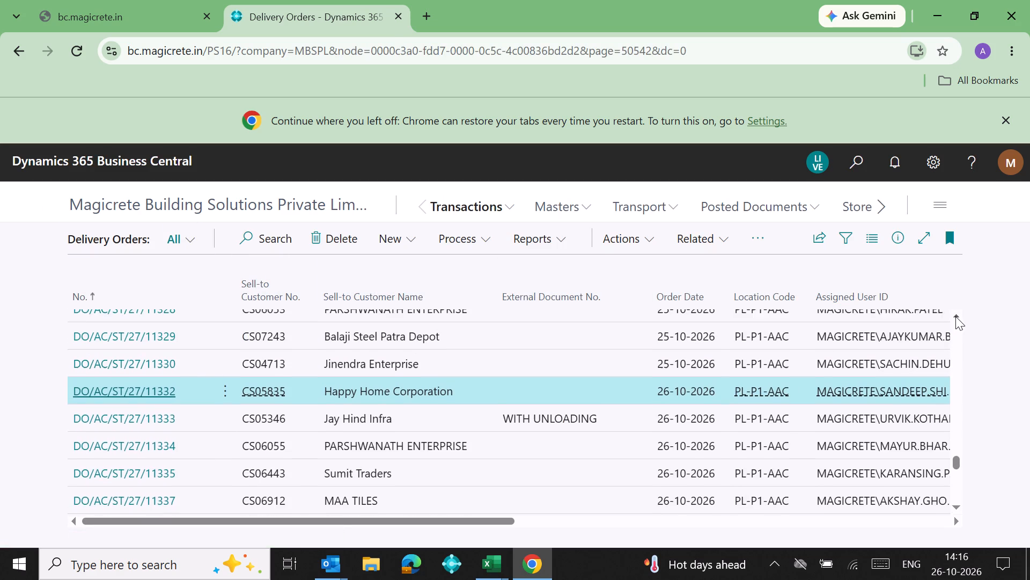
click(955, 316)
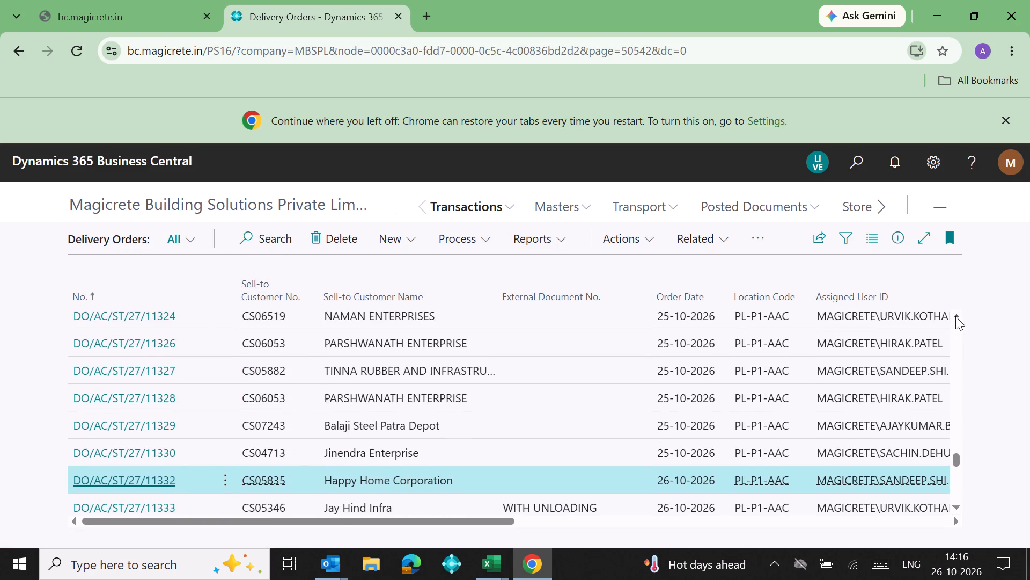
click(955, 316)
triple_click(955, 316)
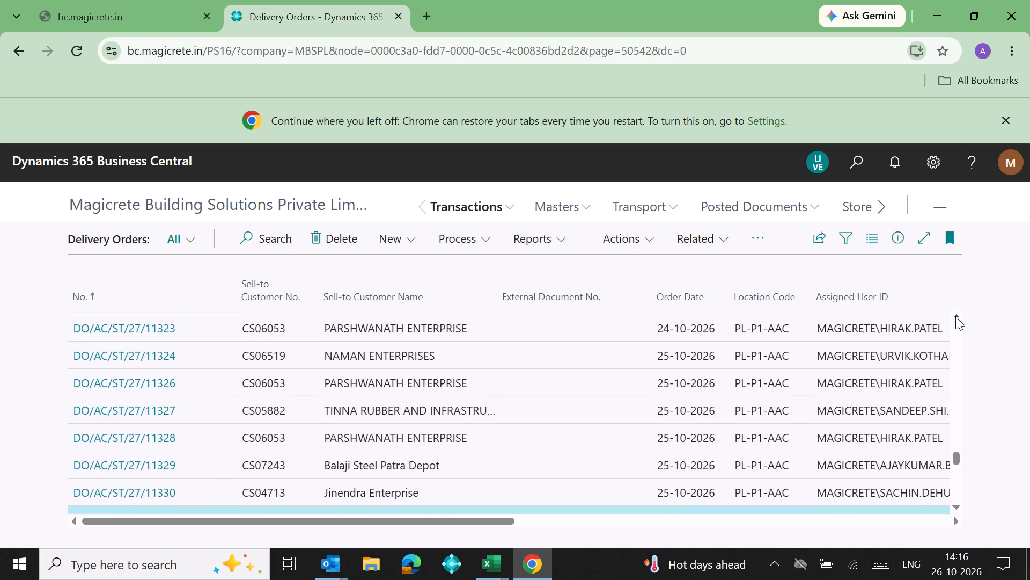
click(955, 316)
click(955, 316)
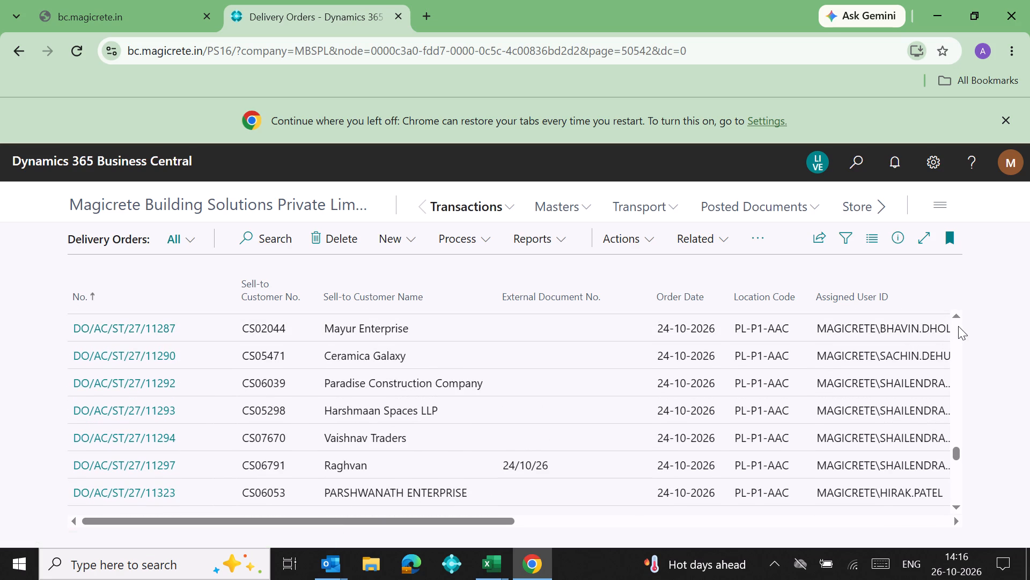
triple_click(956, 321)
click(956, 321)
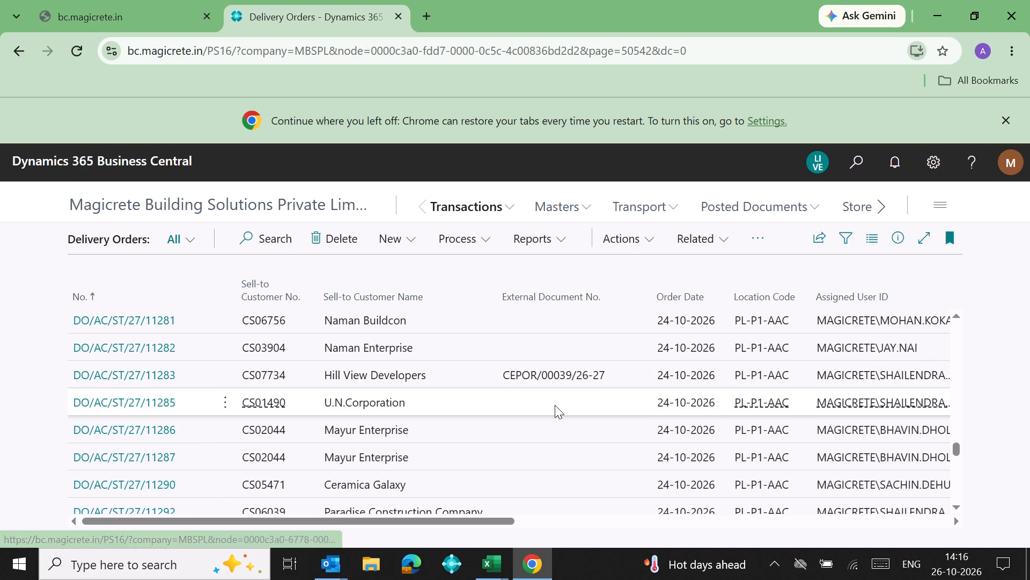
click(143, 459)
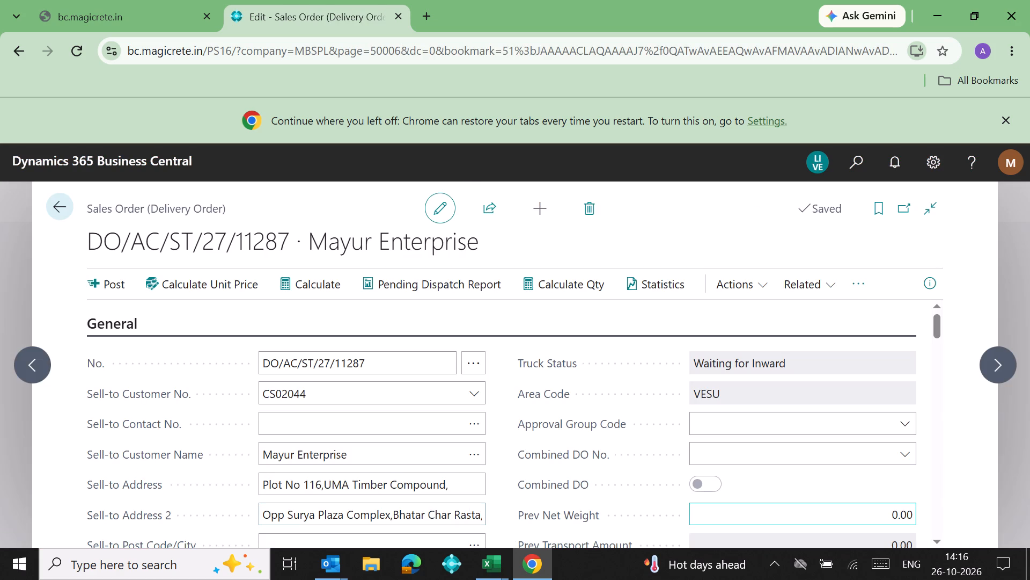
triple_click(939, 527)
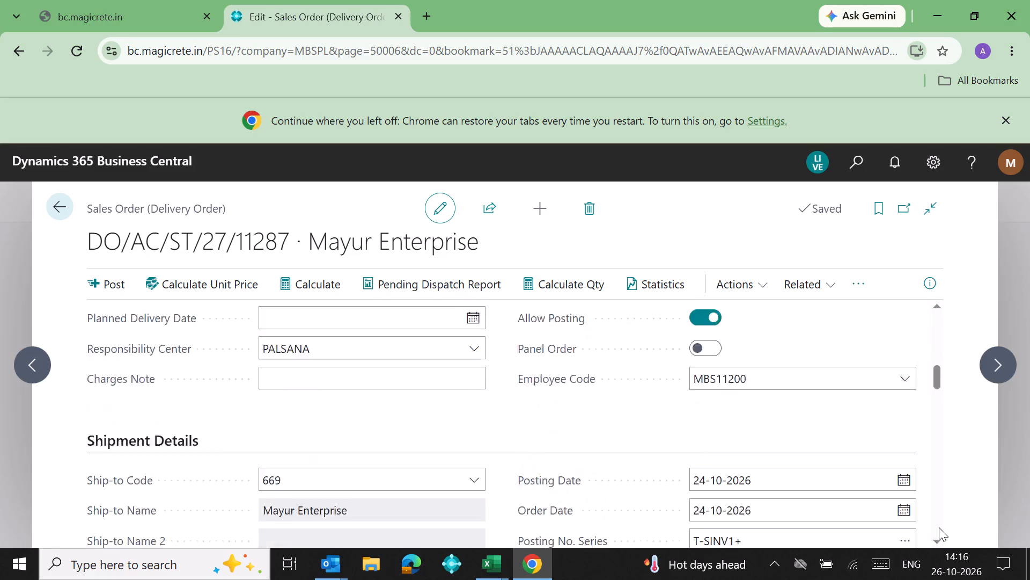
double_click(939, 527)
double_click(939, 527)
drag(939, 527, 939, 510)
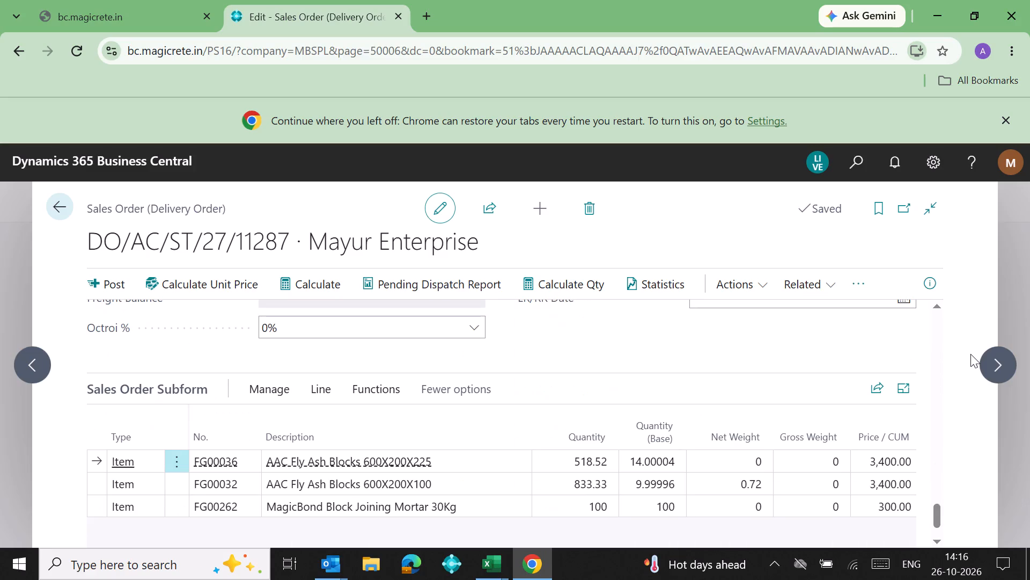
click(937, 307)
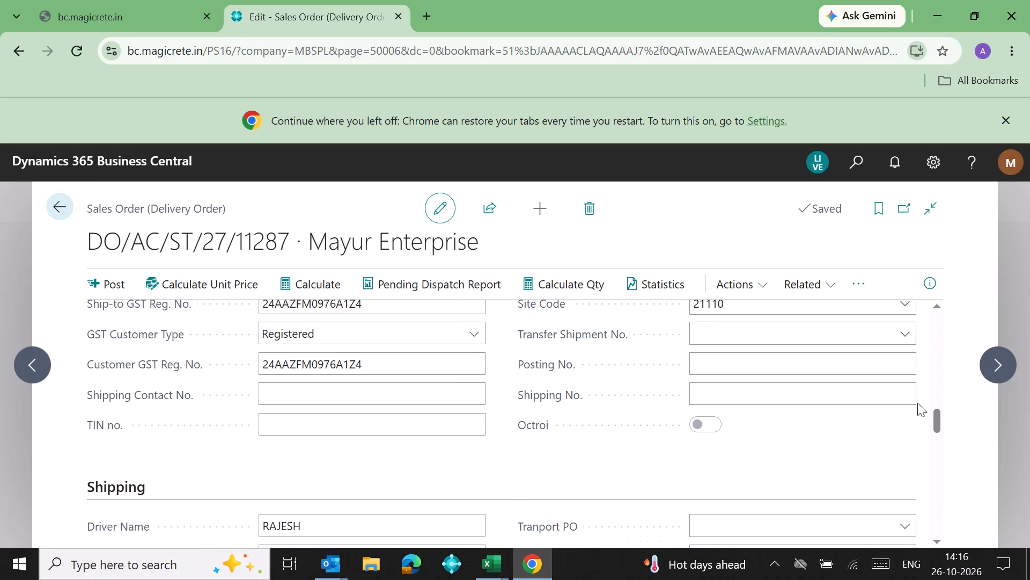
click(933, 543)
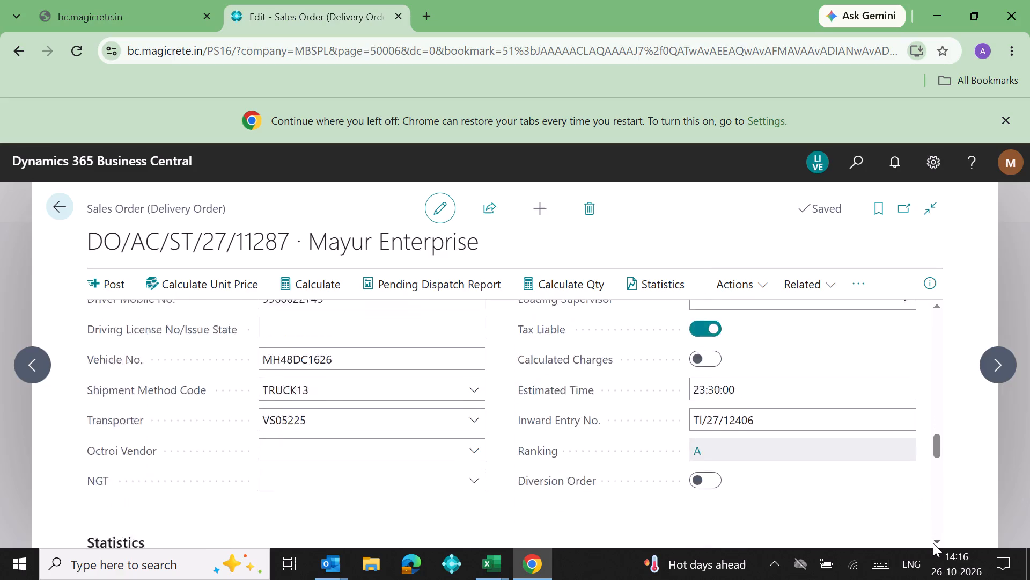
click(940, 305)
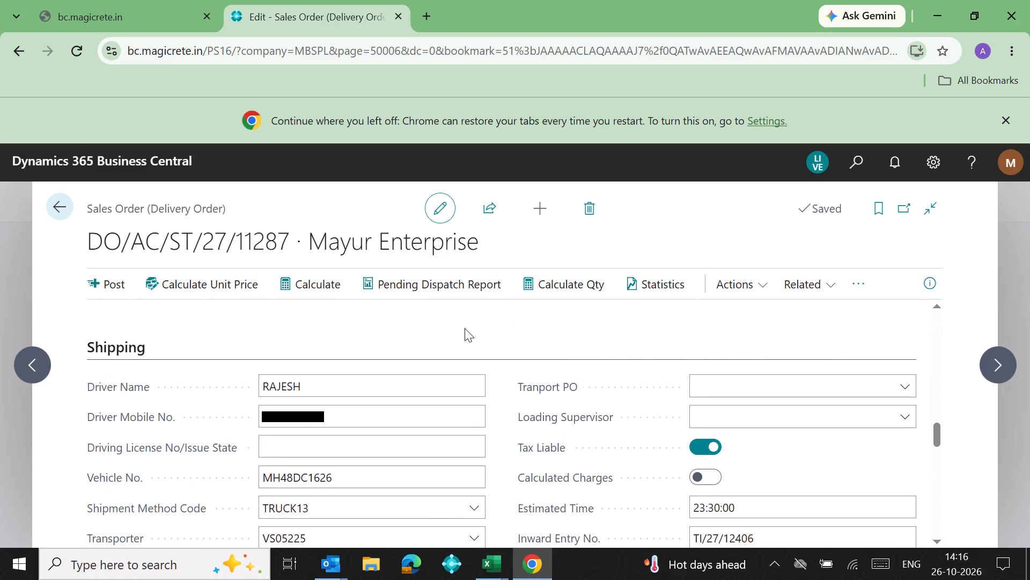
click(61, 205)
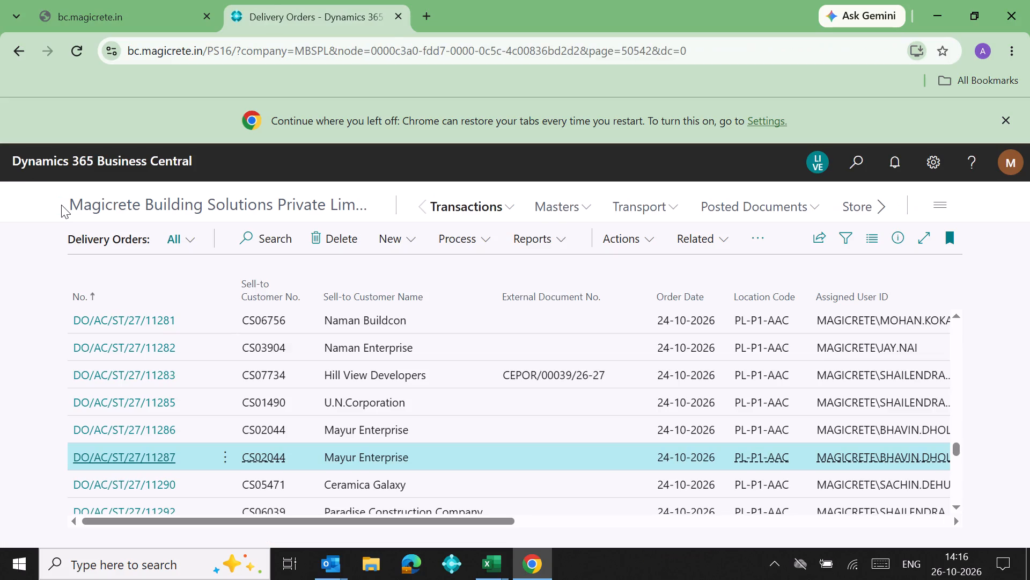